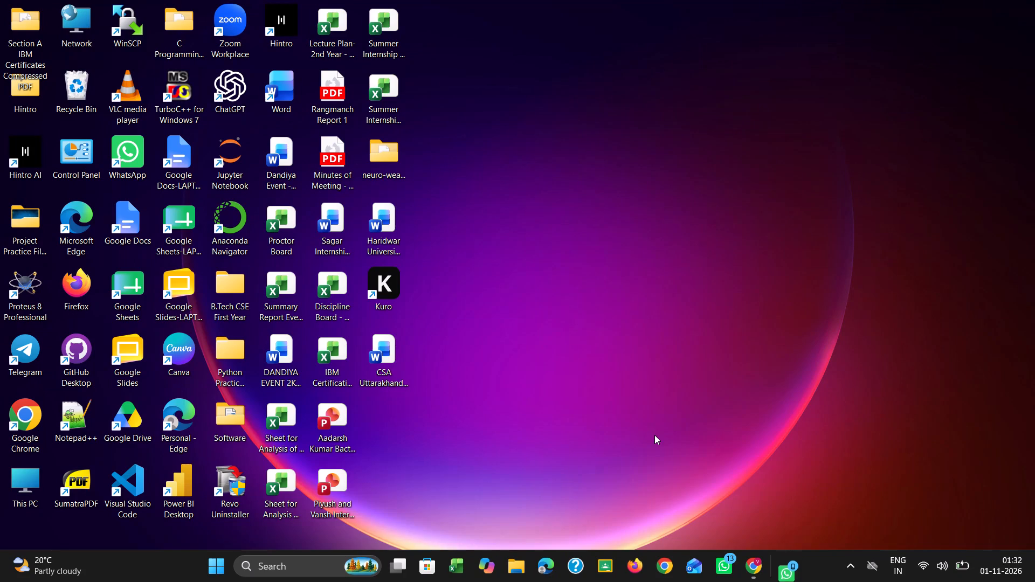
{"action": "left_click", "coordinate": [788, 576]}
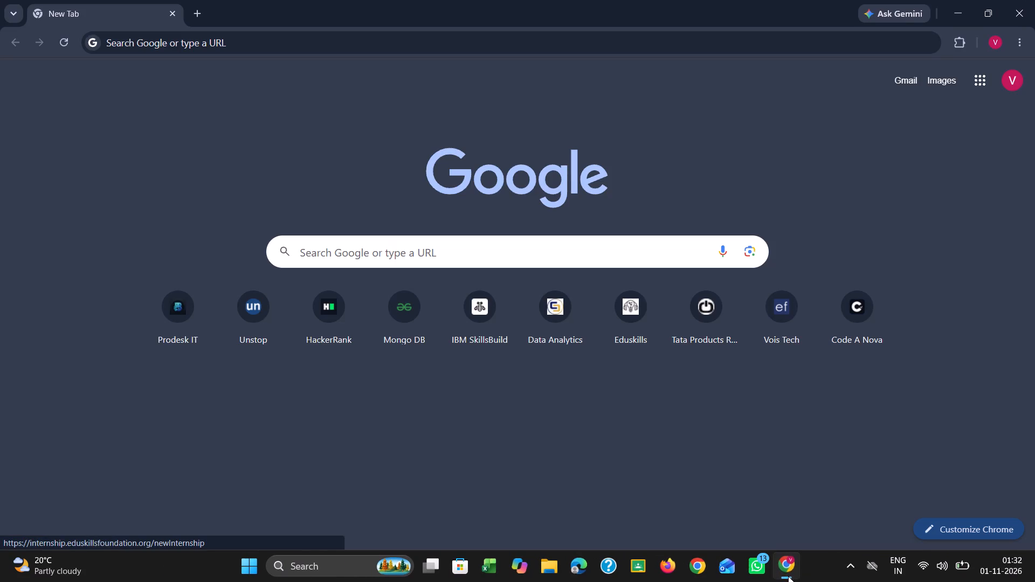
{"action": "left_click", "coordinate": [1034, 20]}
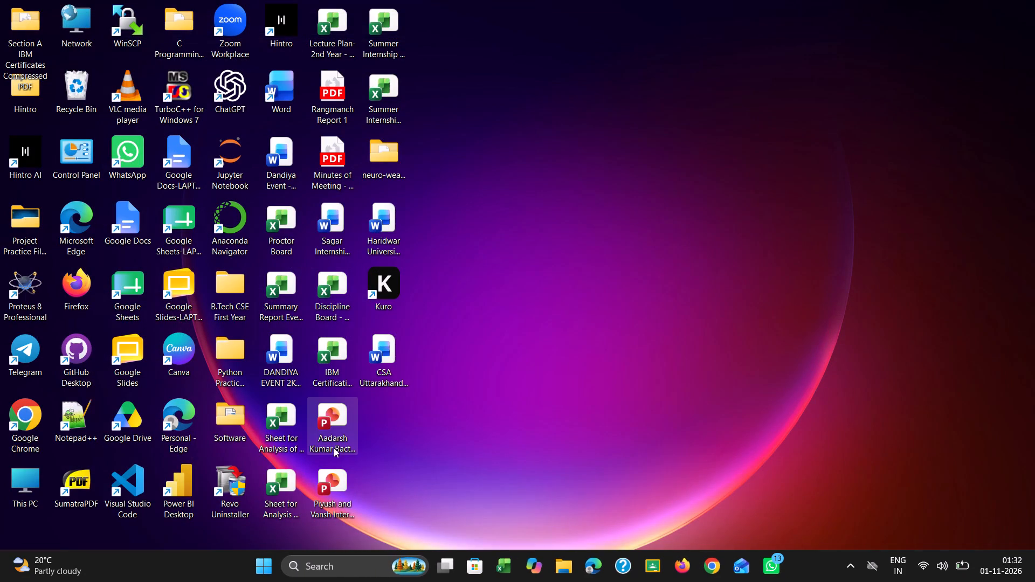
Delete the Bacteria-Structure and Shapes presentation from the desktop.
{"action": "right_click", "coordinate": [340, 431]}
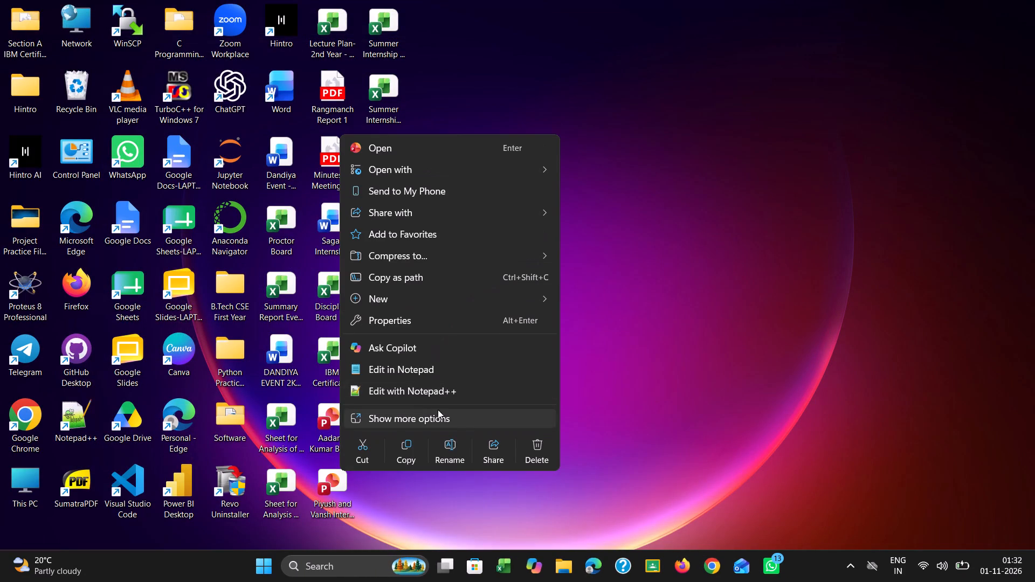
{"action": "left_click", "coordinate": [539, 465]}
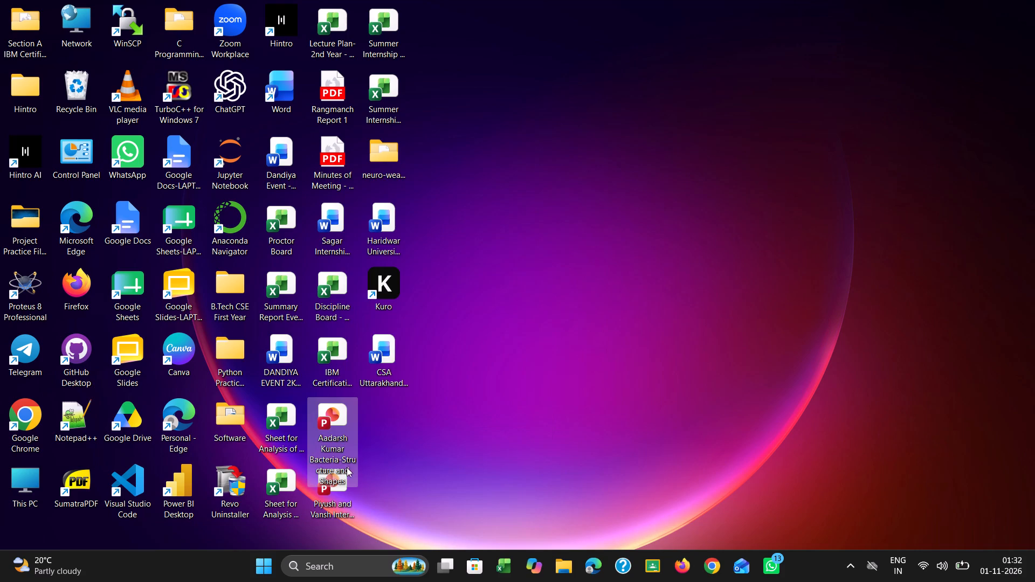
Open the internship presentation from the desktop, look through its slides and close it.
{"action": "double_click", "coordinate": [328, 471]}
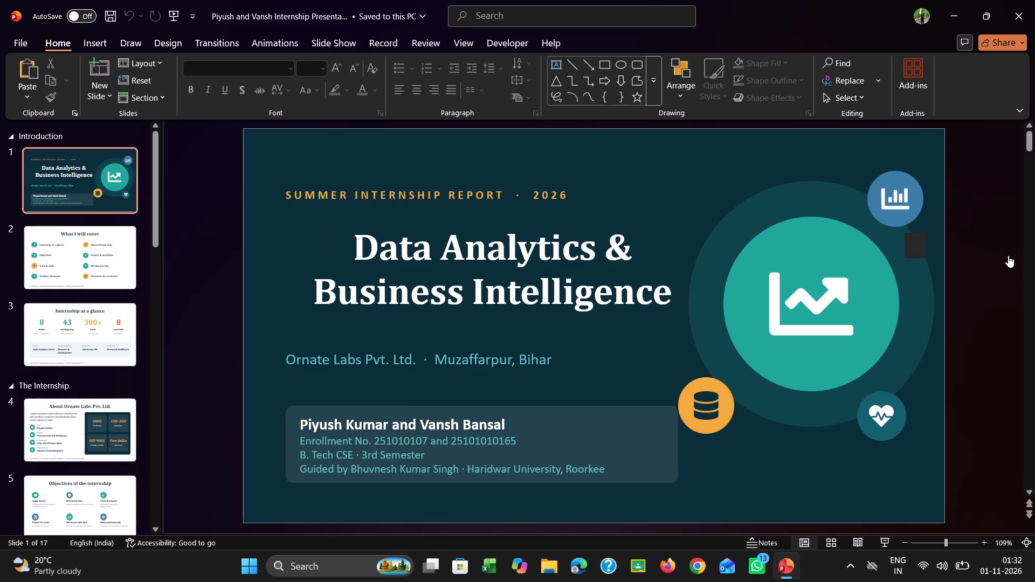
{"action": "left_click", "coordinate": [995, 199]}
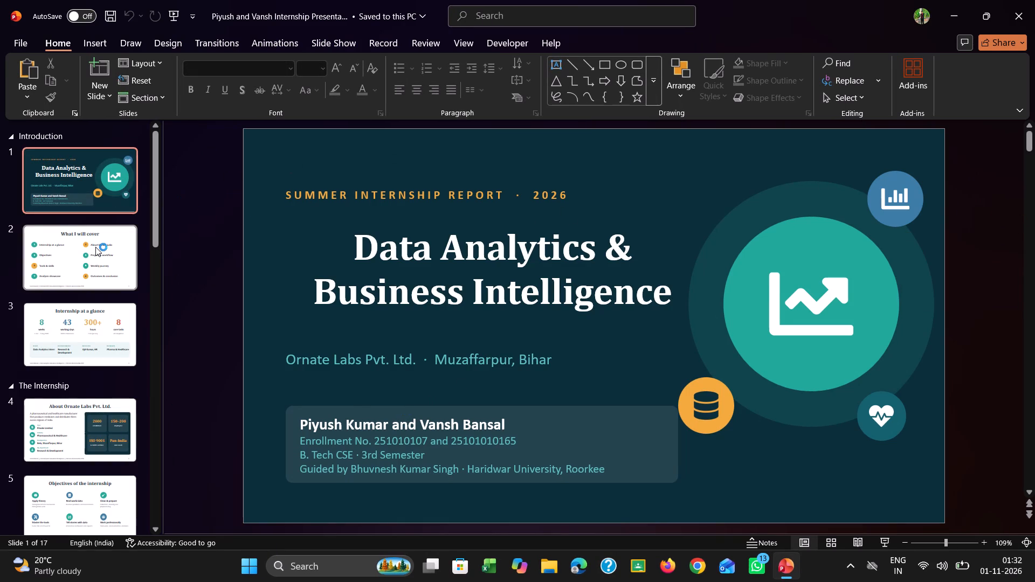
{"action": "left_click", "coordinate": [95, 247]}
{"action": "scroll", "coordinate": [95, 247], "scroll_direction": "down", "scroll_amount": 5}
{"action": "scroll", "coordinate": [95, 247], "scroll_direction": "right", "scroll_amount": 7}
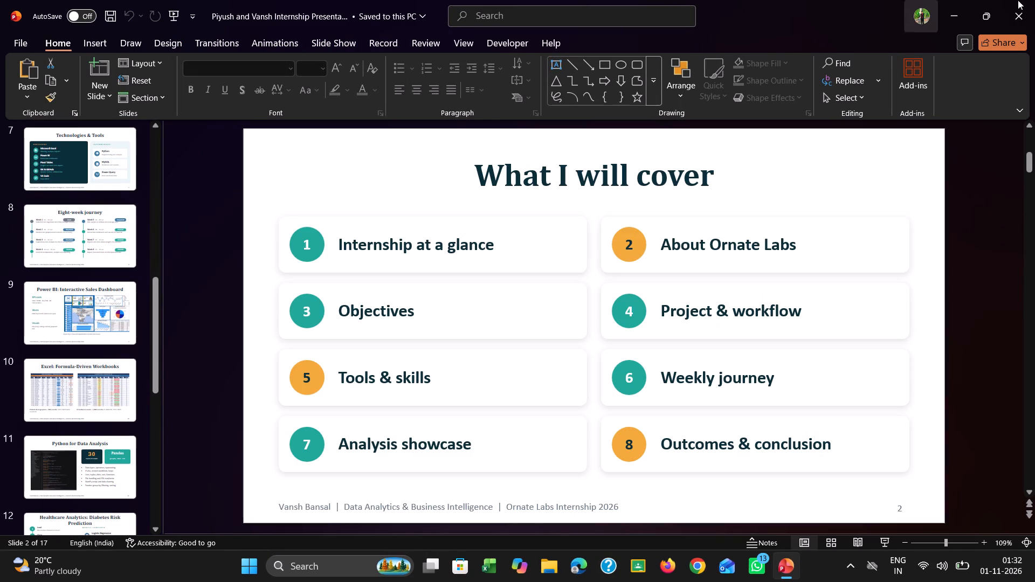
{"action": "left_click", "coordinate": [1034, 0]}
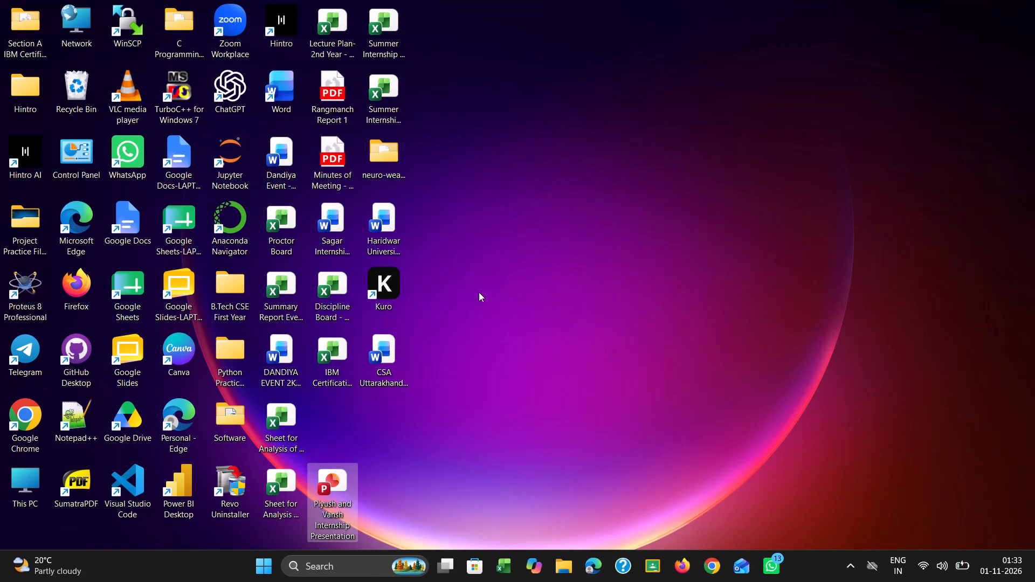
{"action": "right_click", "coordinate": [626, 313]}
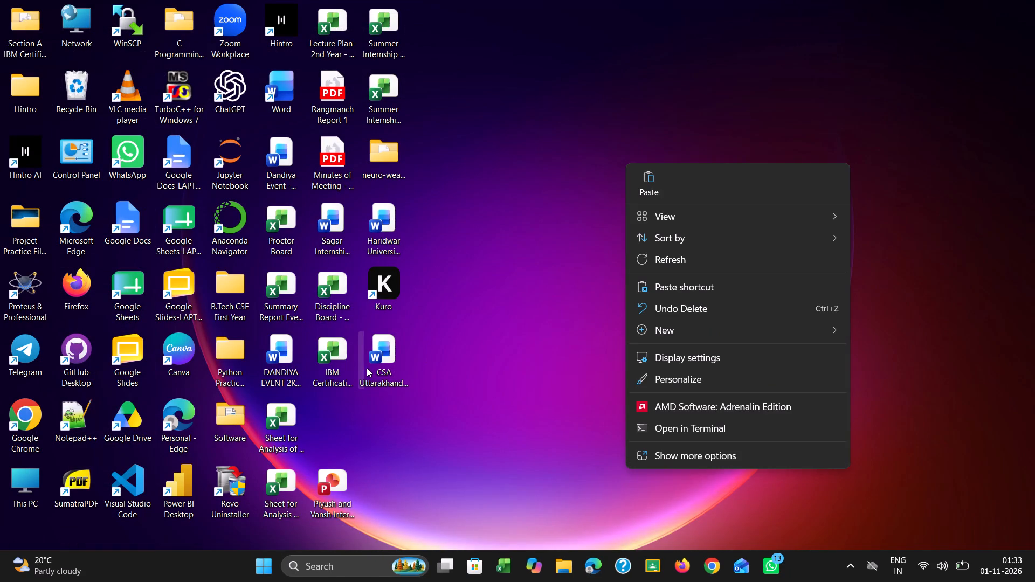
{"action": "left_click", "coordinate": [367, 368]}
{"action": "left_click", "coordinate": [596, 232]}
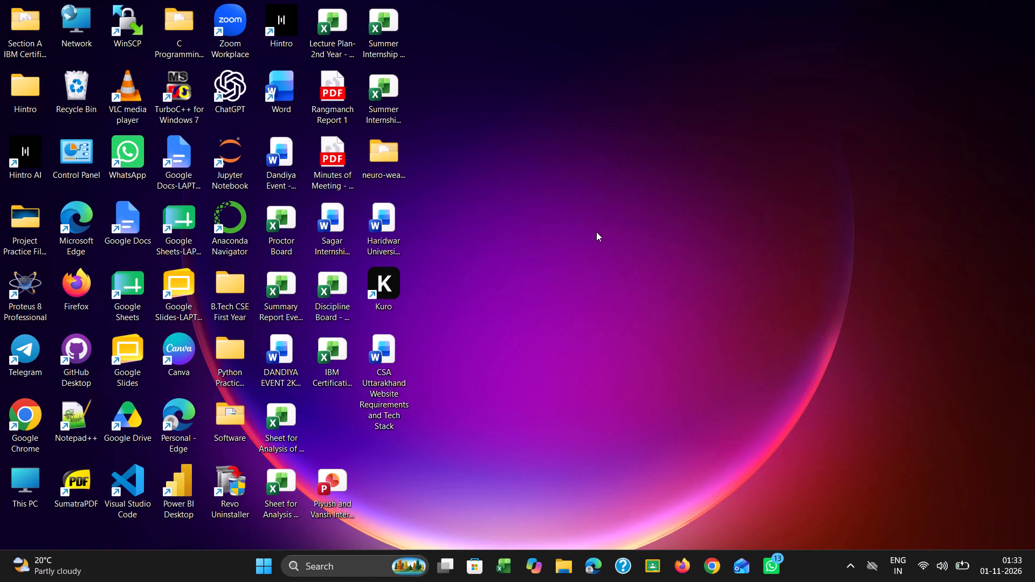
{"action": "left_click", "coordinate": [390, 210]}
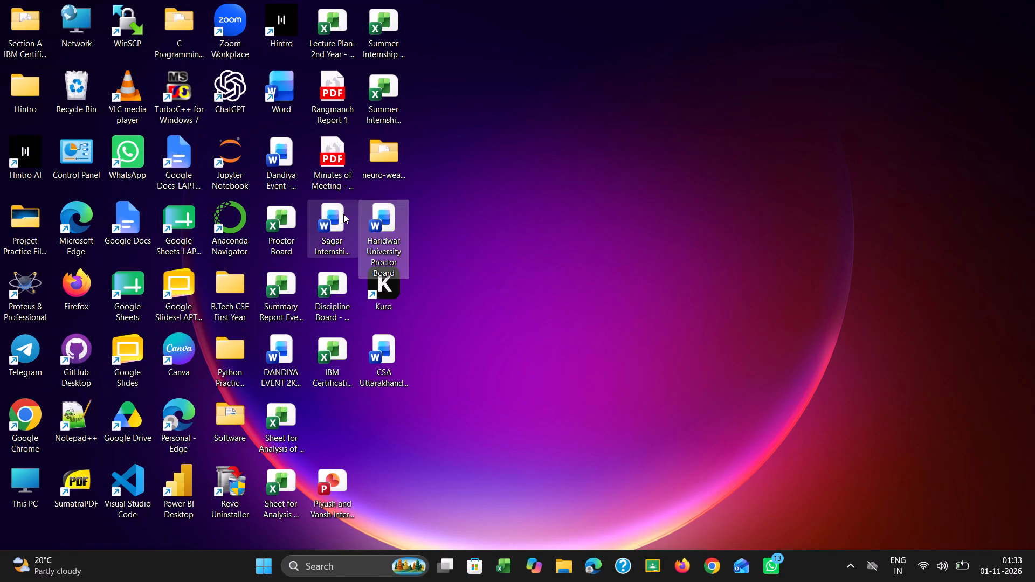
Delete the Sagar Internship Report document from the desktop.
{"action": "left_click", "coordinate": [343, 214]}
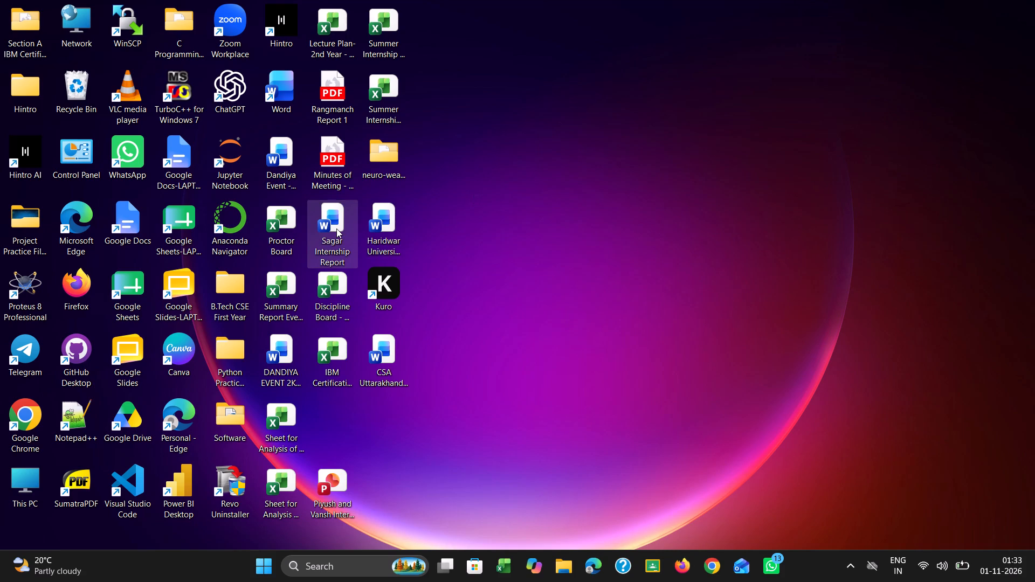
{"action": "right_click", "coordinate": [336, 228]}
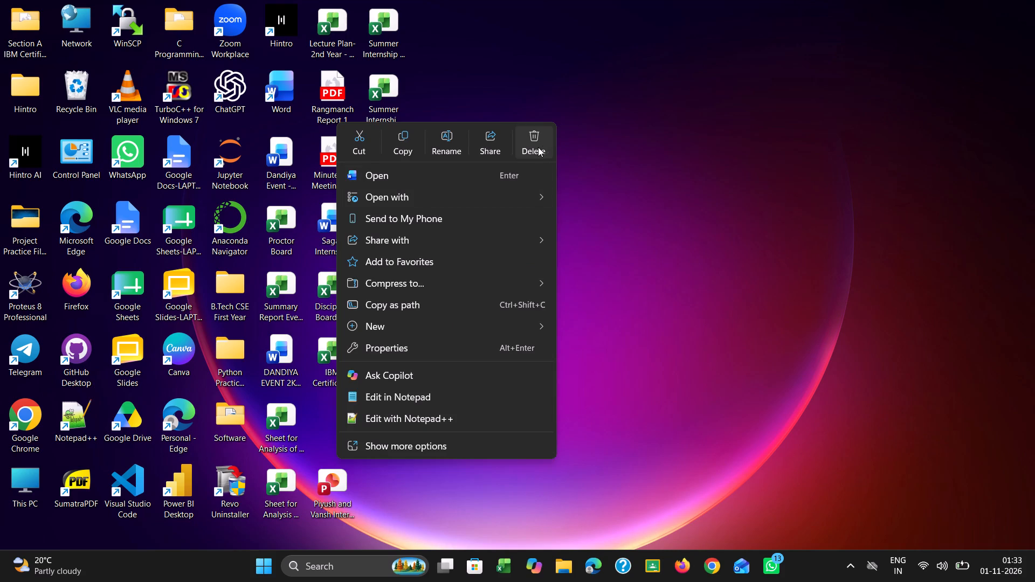
{"action": "left_click", "coordinate": [538, 147]}
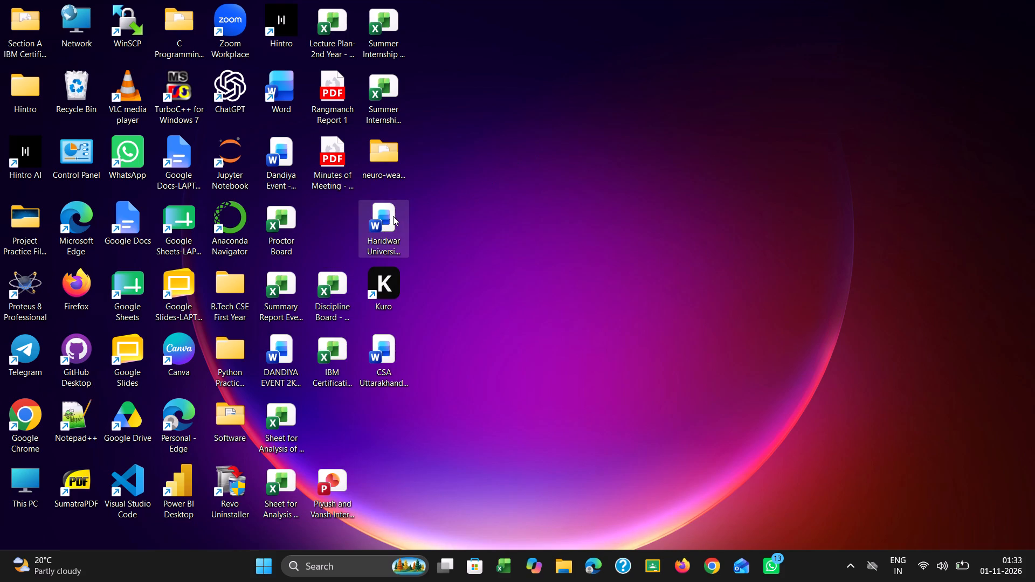
Open the Discipline Board - Dandiya Event workbook from the desktop.
{"action": "left_click", "coordinate": [324, 298]}
{"action": "double_click", "coordinate": [324, 298]}
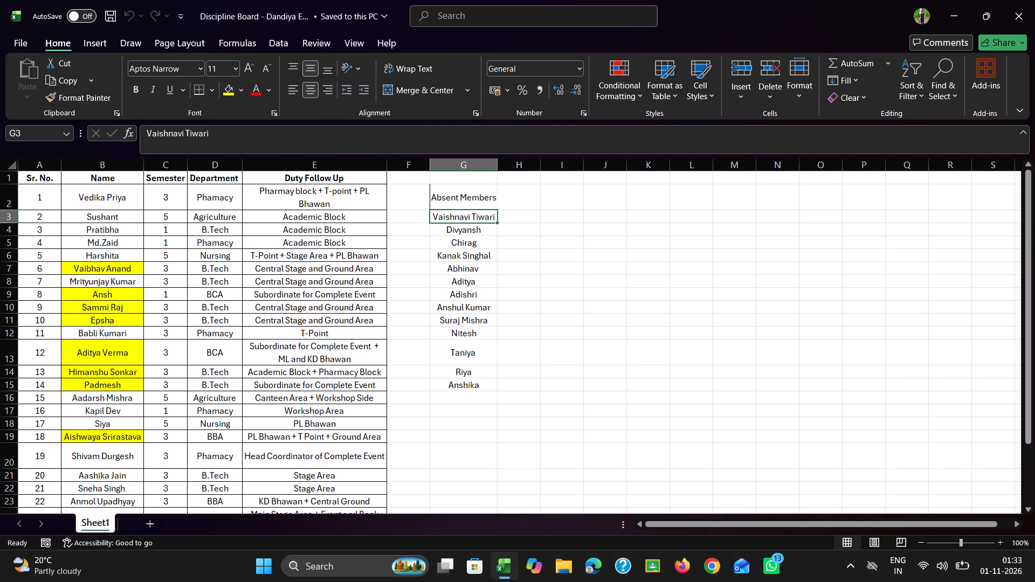
Review the duty roster and the Absent Members list on Sheet1.
{"action": "scroll", "coordinate": [431, 309], "scroll_direction": "up", "scroll_amount": 1}
{"action": "scroll", "coordinate": [122, 282], "scroll_direction": "down", "scroll_amount": 1}
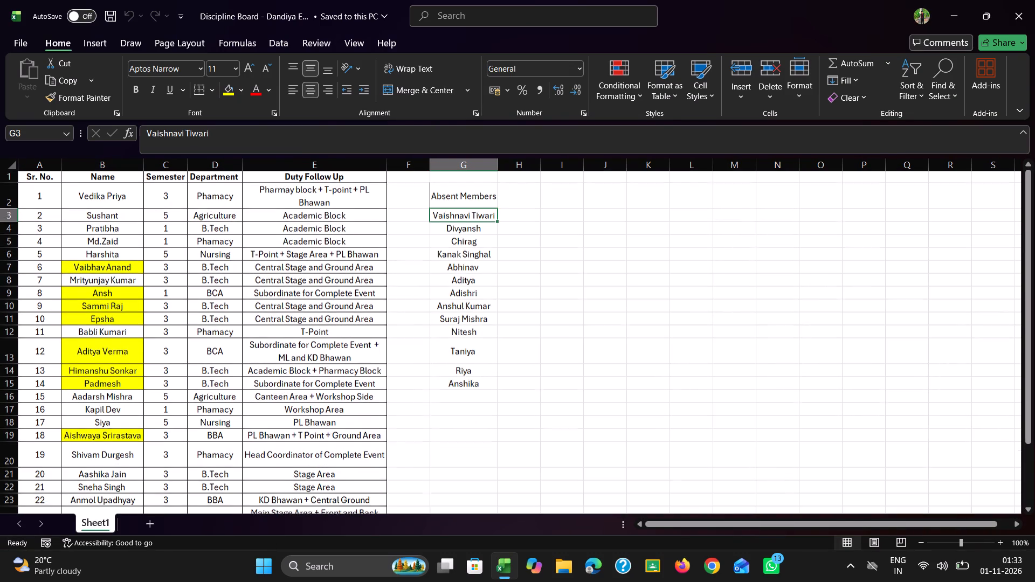
{"action": "scroll", "coordinate": [122, 282], "scroll_direction": "down", "scroll_amount": 2}
{"action": "scroll", "coordinate": [122, 282], "scroll_direction": "up", "scroll_amount": 6}
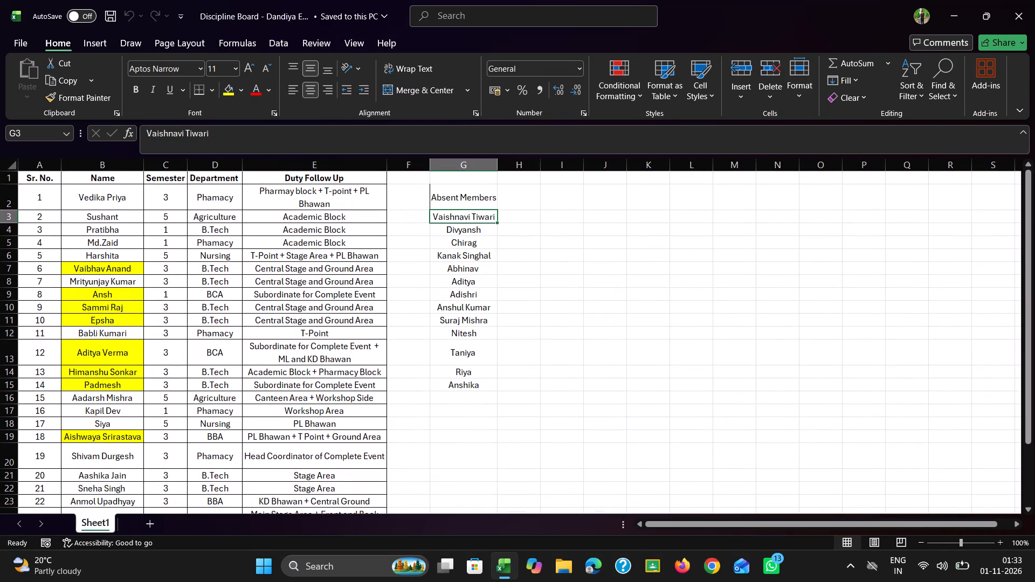
{"action": "scroll", "coordinate": [98, 266], "scroll_direction": "up", "scroll_amount": 1}
{"action": "scroll", "coordinate": [98, 266], "scroll_direction": "down", "scroll_amount": 1}
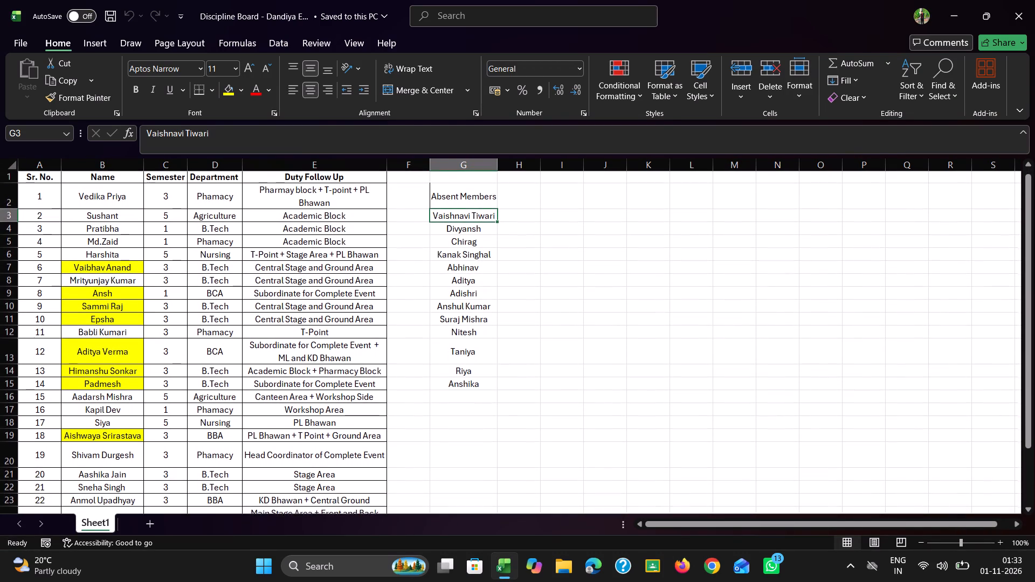
{"action": "scroll", "coordinate": [98, 266], "scroll_direction": "down", "scroll_amount": 1}
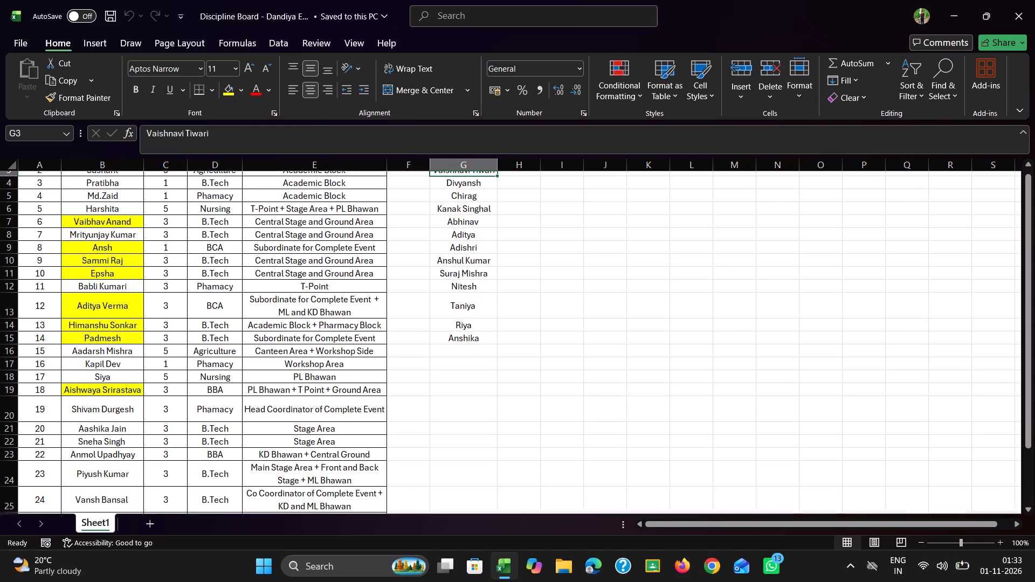
{"action": "scroll", "coordinate": [98, 266], "scroll_direction": "down", "scroll_amount": 1}
{"action": "scroll", "coordinate": [295, 273], "scroll_direction": "up", "scroll_amount": 1}
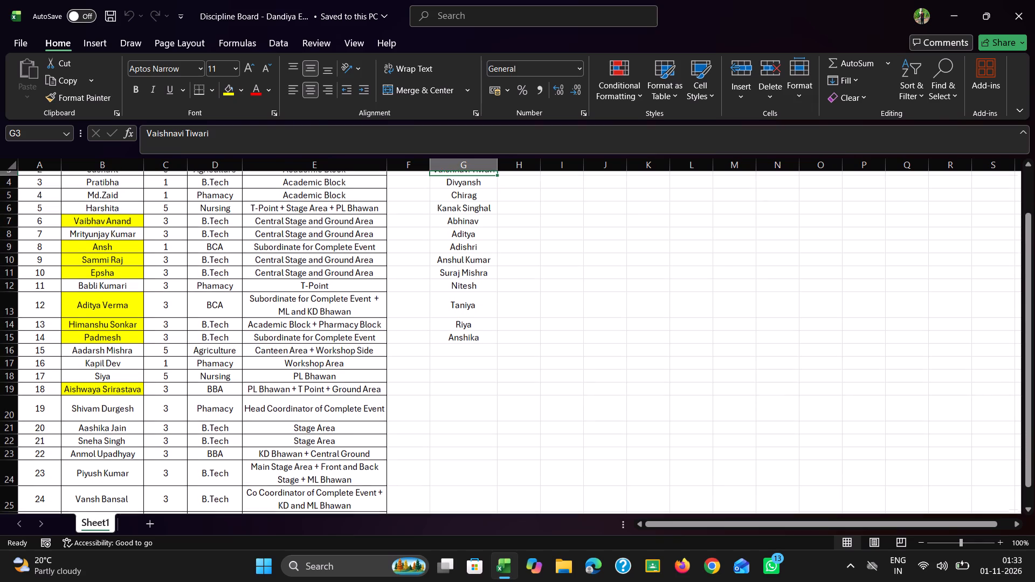
{"action": "scroll", "coordinate": [295, 273], "scroll_direction": "up", "scroll_amount": 2}
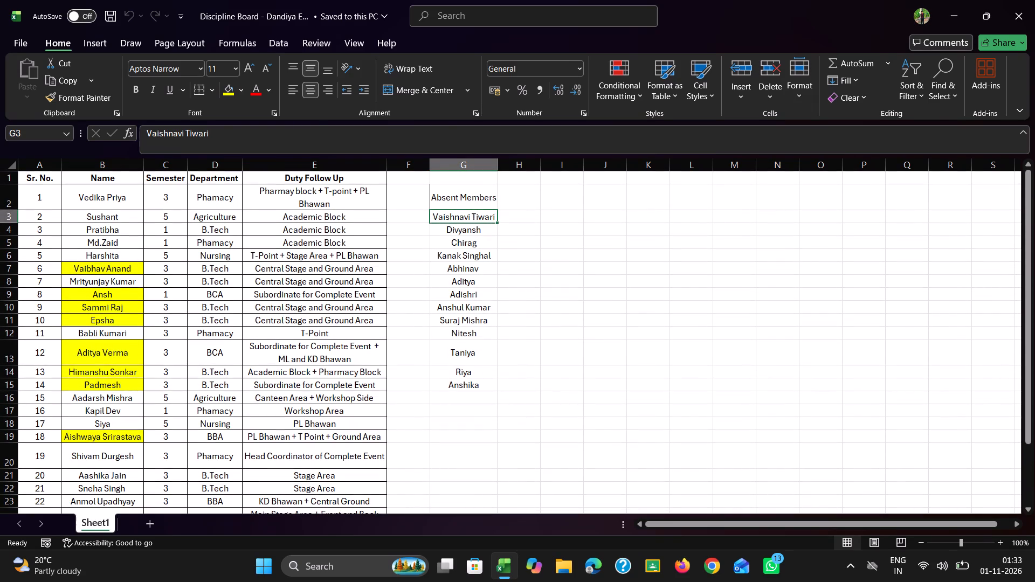
Fill name cell B2, the first member in the roster, with yellow.
{"action": "left_click", "coordinate": [89, 204]}
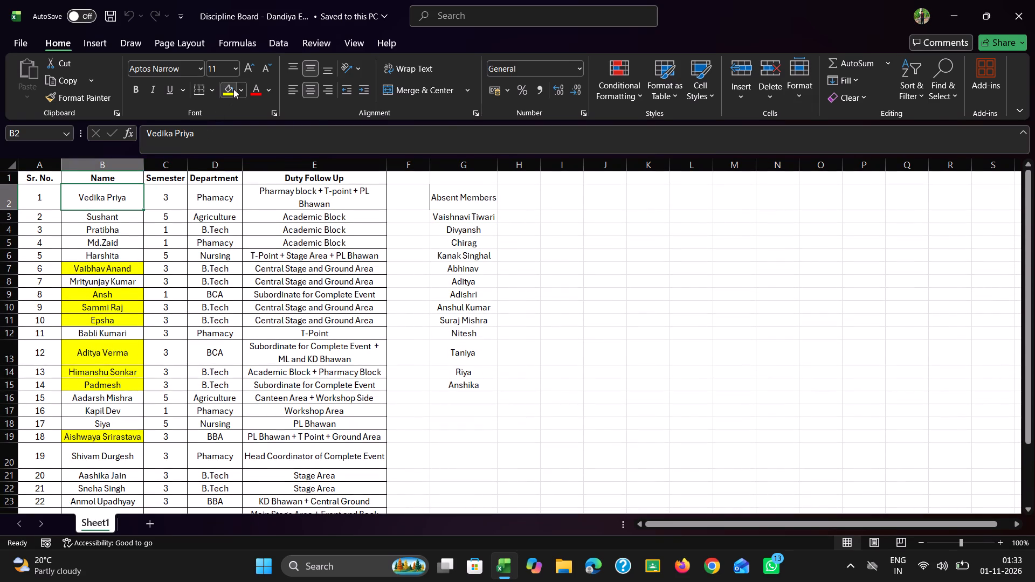
{"action": "left_click", "coordinate": [230, 89]}
Check the remaining roster rows and their highlighted names down to the end of the table.
{"action": "scroll", "coordinate": [258, 354], "scroll_direction": "down", "scroll_amount": 1}
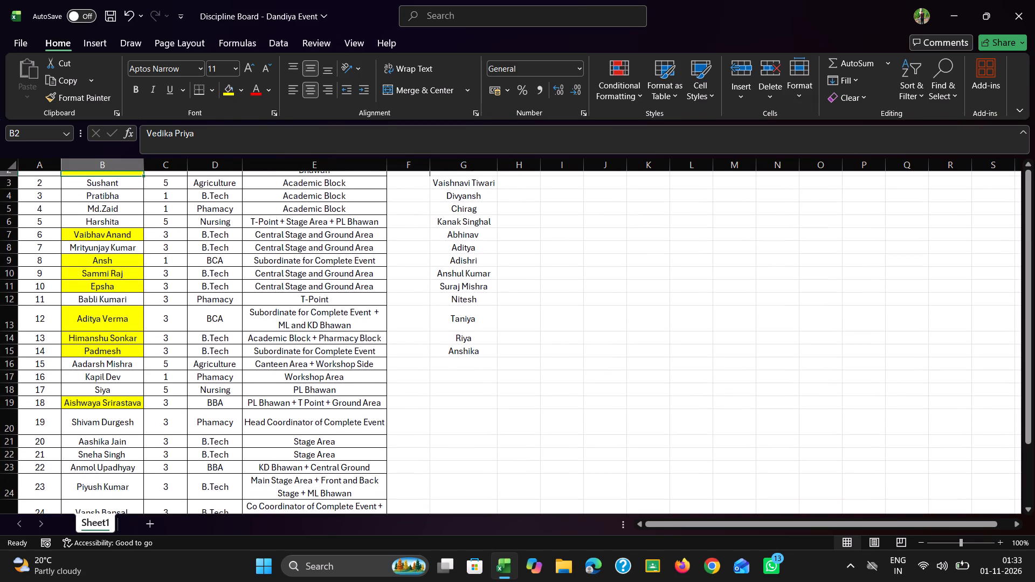
{"action": "scroll", "coordinate": [258, 354], "scroll_direction": "down", "scroll_amount": 2}
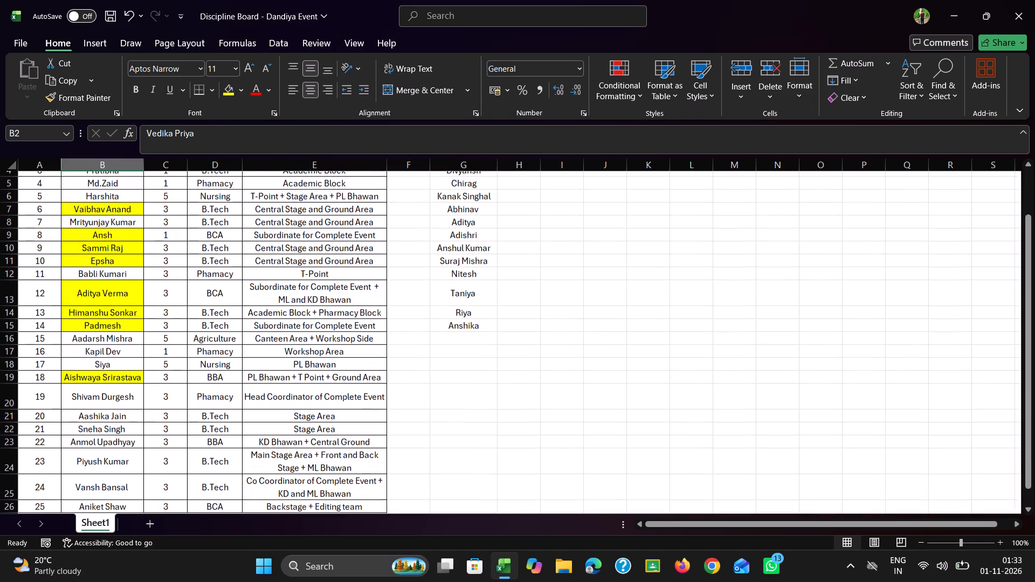
{"action": "scroll", "coordinate": [258, 354], "scroll_direction": "down", "scroll_amount": 1}
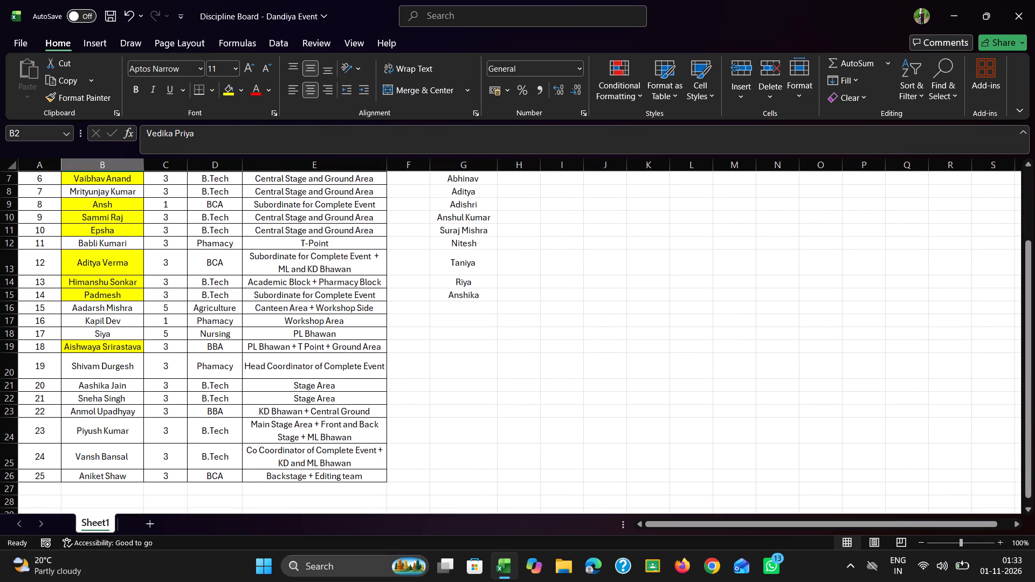
{"action": "scroll", "coordinate": [258, 354], "scroll_direction": "up", "scroll_amount": 1}
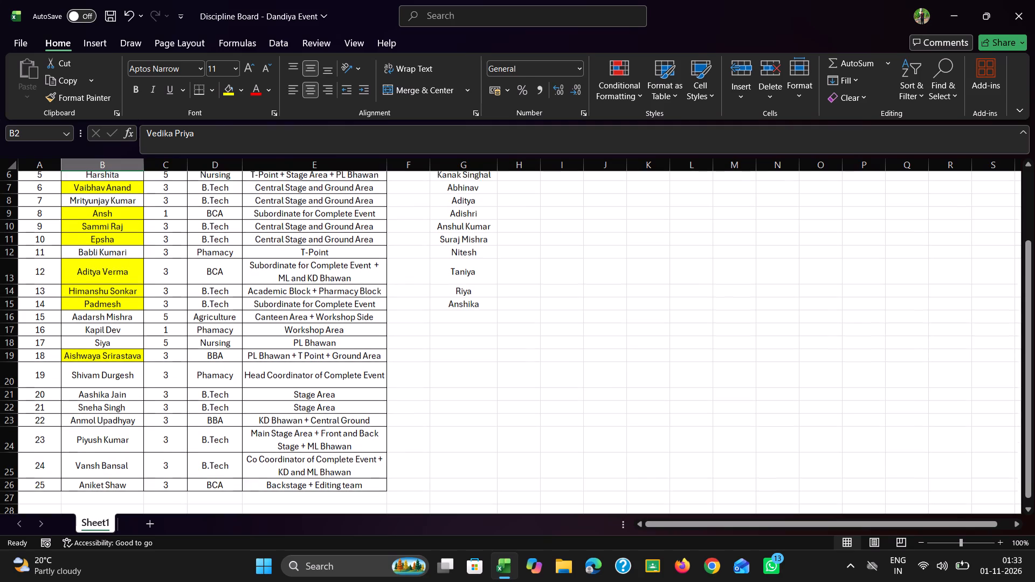
{"action": "scroll", "coordinate": [258, 354], "scroll_direction": "up", "scroll_amount": 1}
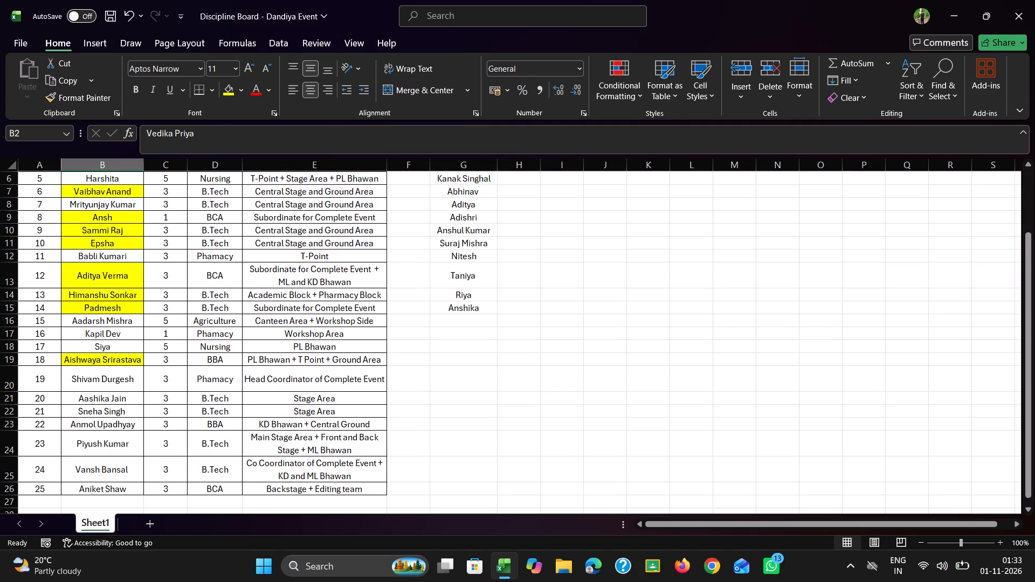
{"action": "scroll", "coordinate": [218, 342], "scroll_direction": "up", "scroll_amount": 5}
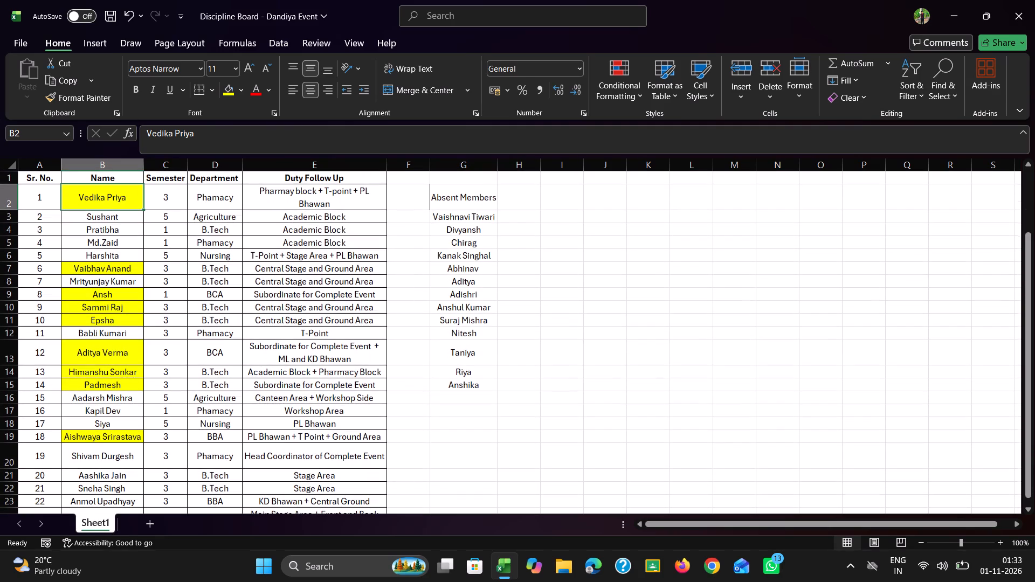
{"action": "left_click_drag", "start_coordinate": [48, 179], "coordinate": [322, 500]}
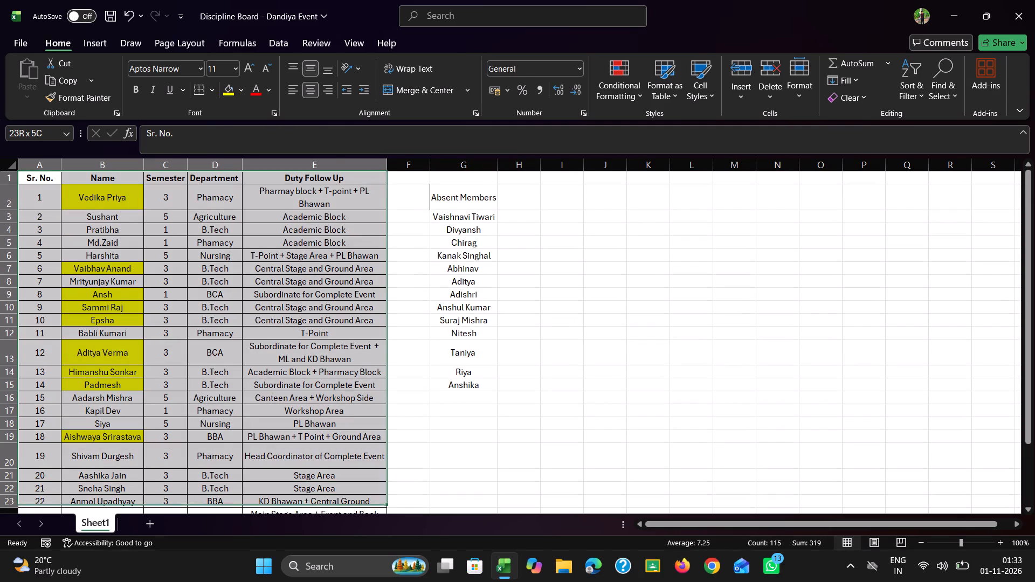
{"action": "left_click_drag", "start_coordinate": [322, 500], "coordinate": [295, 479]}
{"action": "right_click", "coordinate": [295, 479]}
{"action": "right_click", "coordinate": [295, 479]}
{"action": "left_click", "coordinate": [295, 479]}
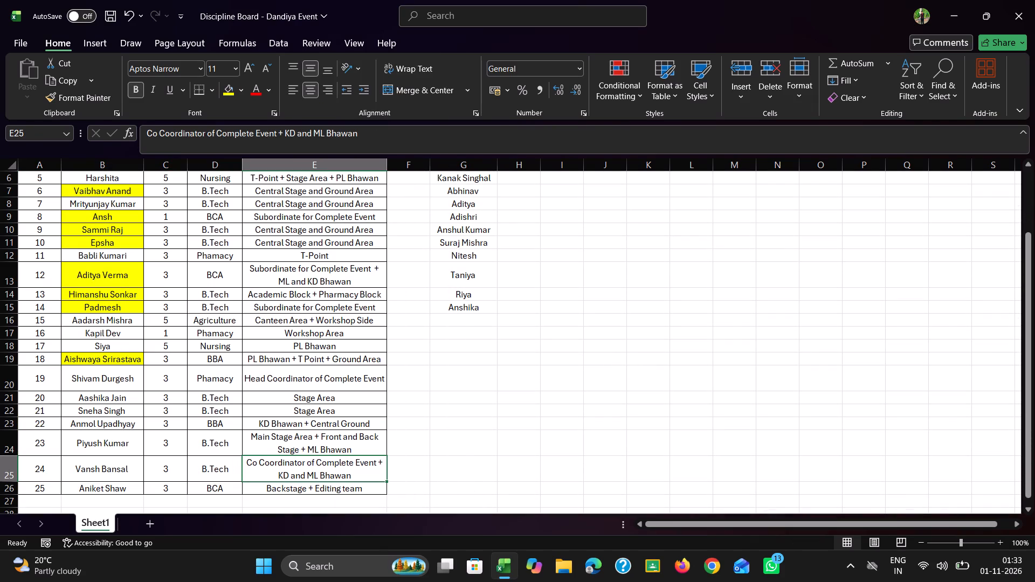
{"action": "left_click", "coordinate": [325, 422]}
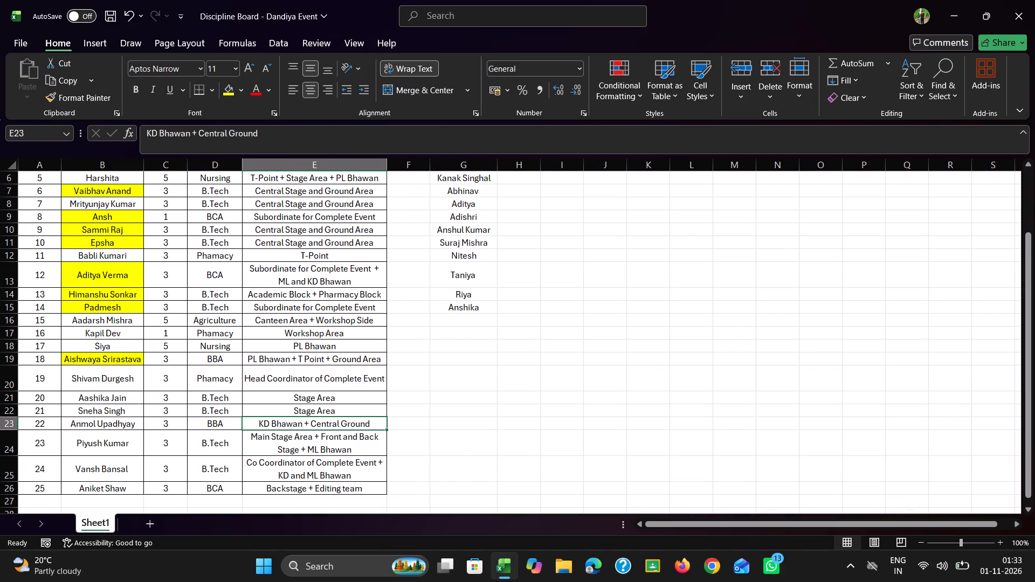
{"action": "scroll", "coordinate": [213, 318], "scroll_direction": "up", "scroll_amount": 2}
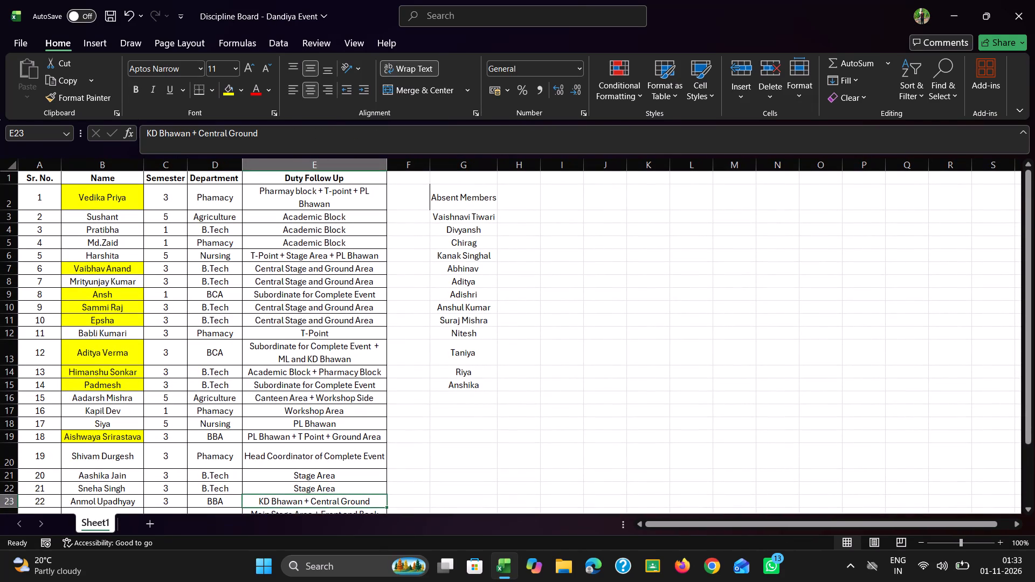
Copy the whole duty roster table, A1:E26, from the Sr. No. header through the last member's row.
{"action": "left_click_drag", "start_coordinate": [44, 177], "coordinate": [302, 465]}
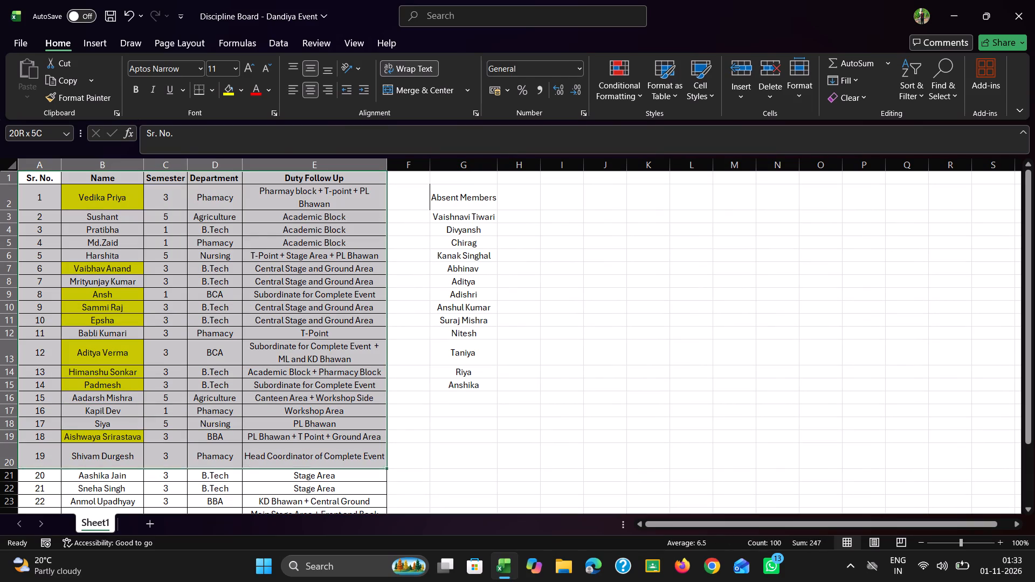
{"action": "left_click_drag", "start_coordinate": [302, 465], "coordinate": [308, 513]}
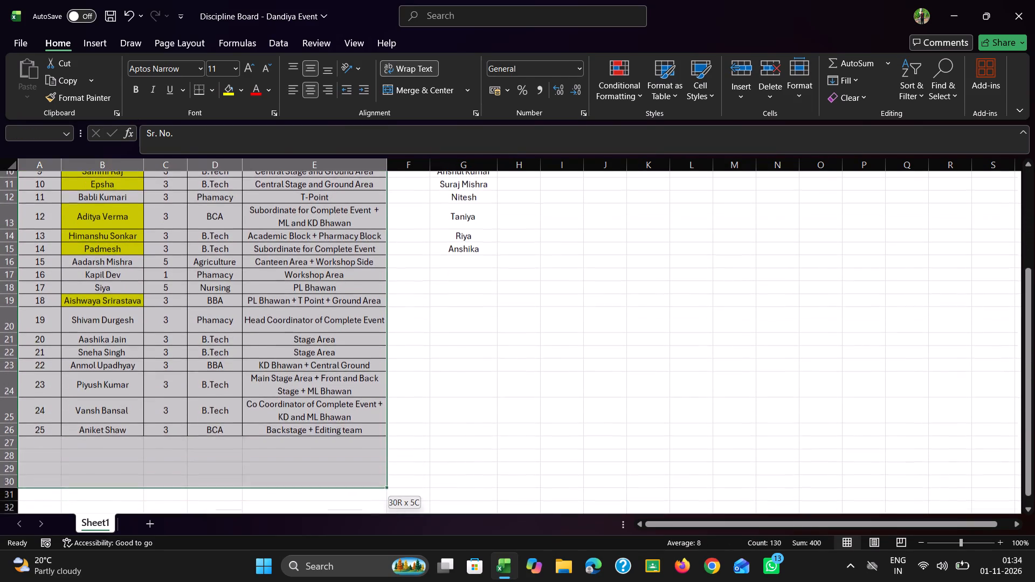
{"action": "left_click_drag", "start_coordinate": [308, 513], "coordinate": [296, 410]}
{"action": "key", "text": "ctrl+c"}
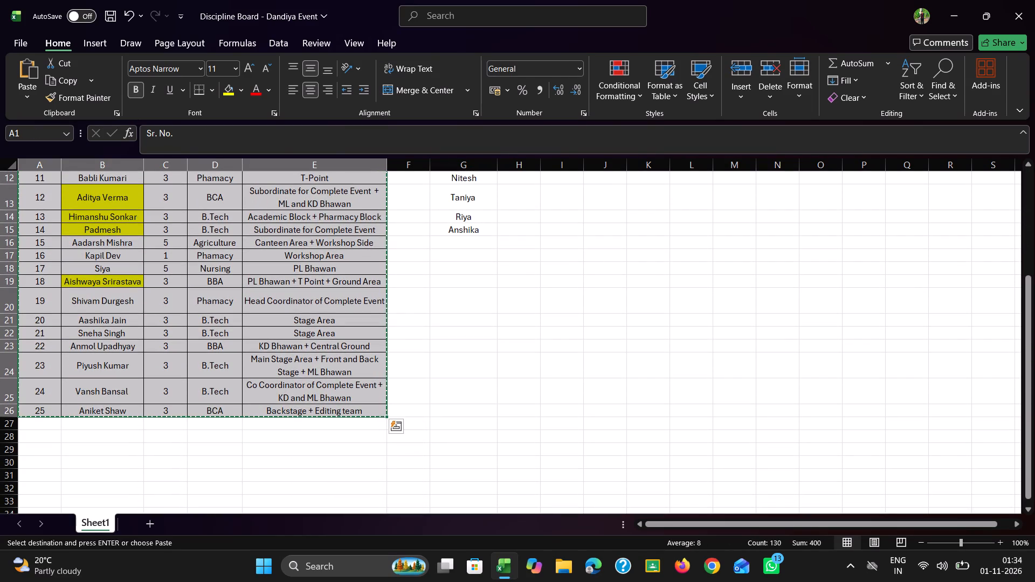
Switch to Word, create a blank document and paste the copied duty roster table into it.
{"action": "left_click", "coordinate": [252, 571]}
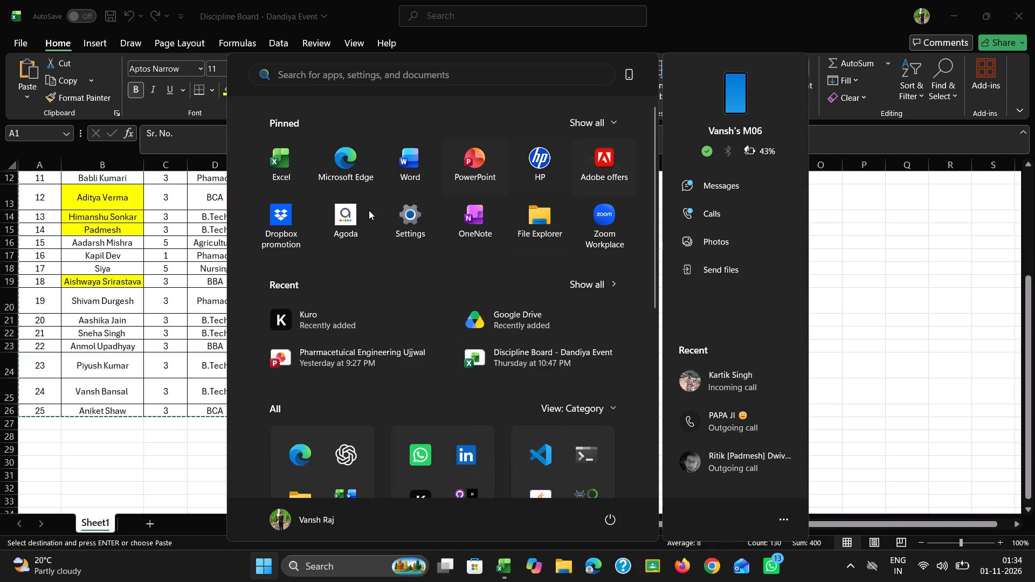
{"action": "scroll", "coordinate": [247, 293], "scroll_direction": "down", "scroll_amount": 1}
{"action": "left_click", "coordinate": [394, 119]}
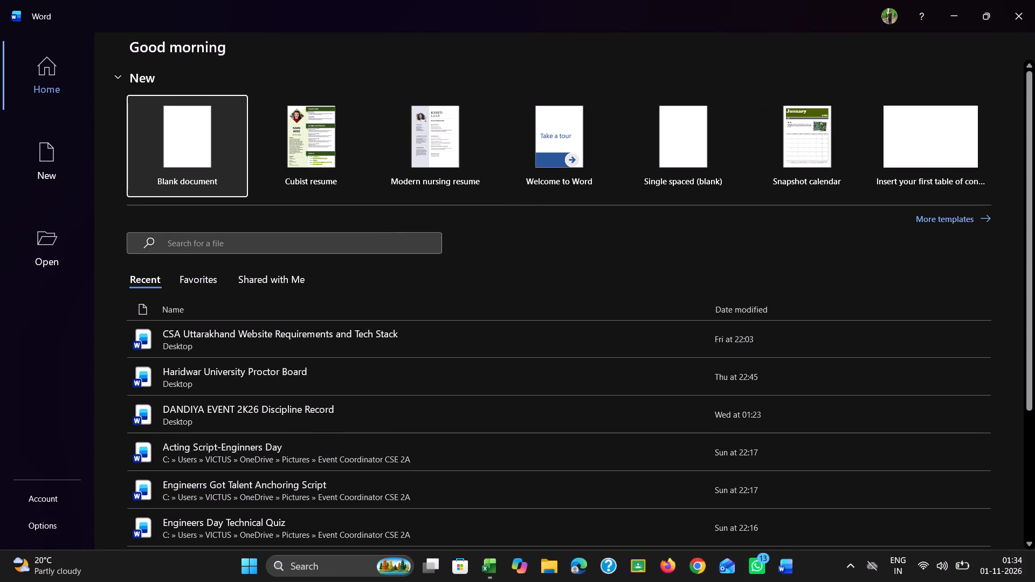
{"action": "left_click", "coordinate": [209, 161]}
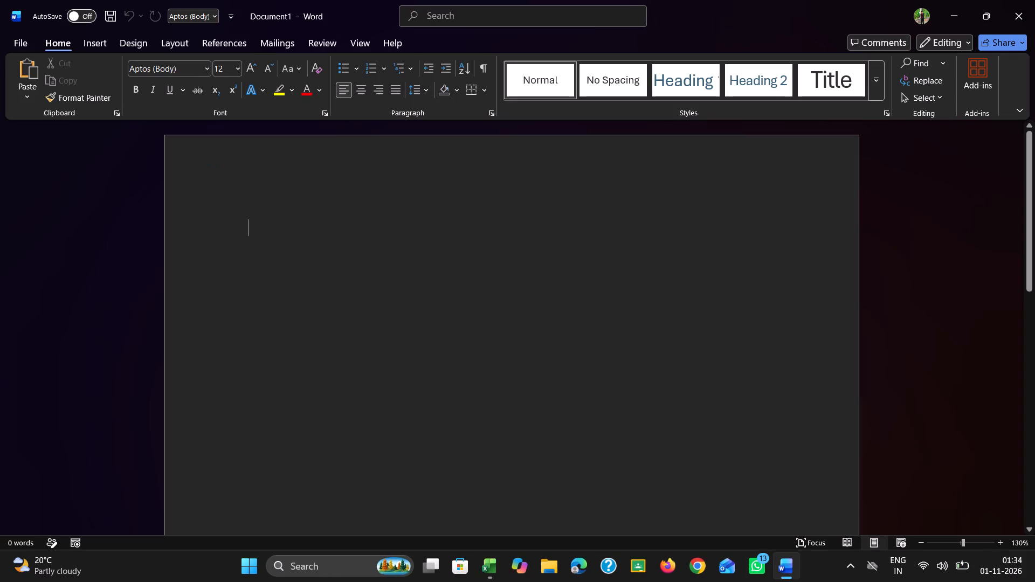
{"action": "key", "text": "ctrl+v"}
{"action": "scroll", "coordinate": [441, 271], "scroll_direction": "up", "scroll_amount": 4}
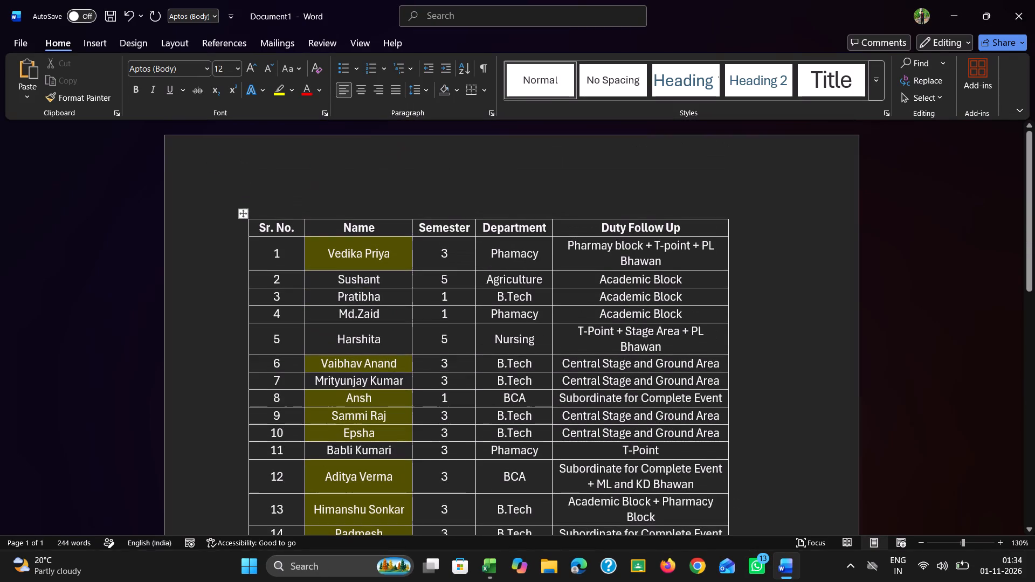
Enlarge the pasted roster table from its lower corner so it extends into the page margin and long duty entries wrap less.
{"action": "scroll", "coordinate": [441, 271], "scroll_direction": "right", "scroll_amount": 2}
{"action": "scroll", "coordinate": [637, 199], "scroll_direction": "down", "scroll_amount": 1}
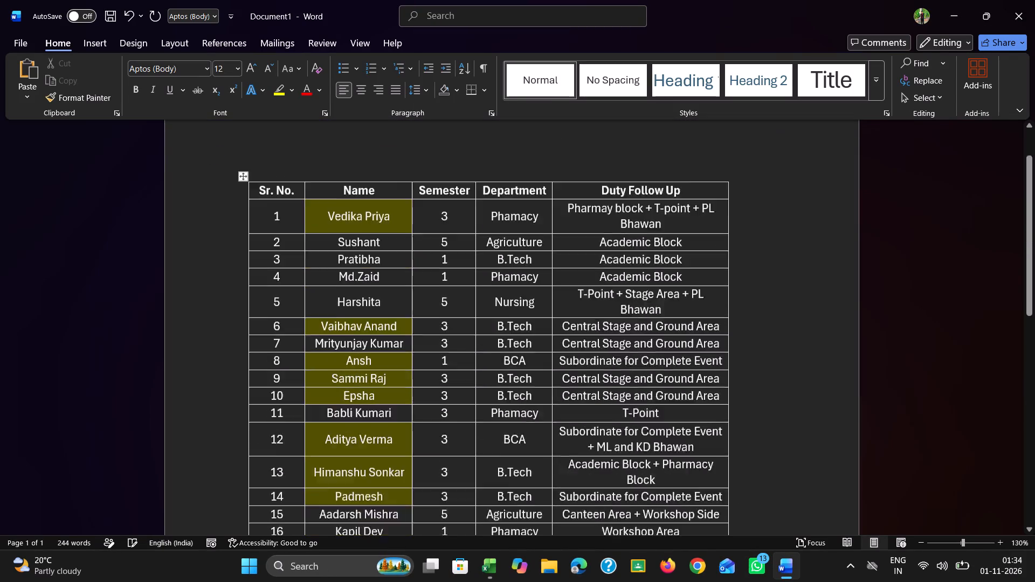
{"action": "scroll", "coordinate": [637, 199], "scroll_direction": "down", "scroll_amount": 2}
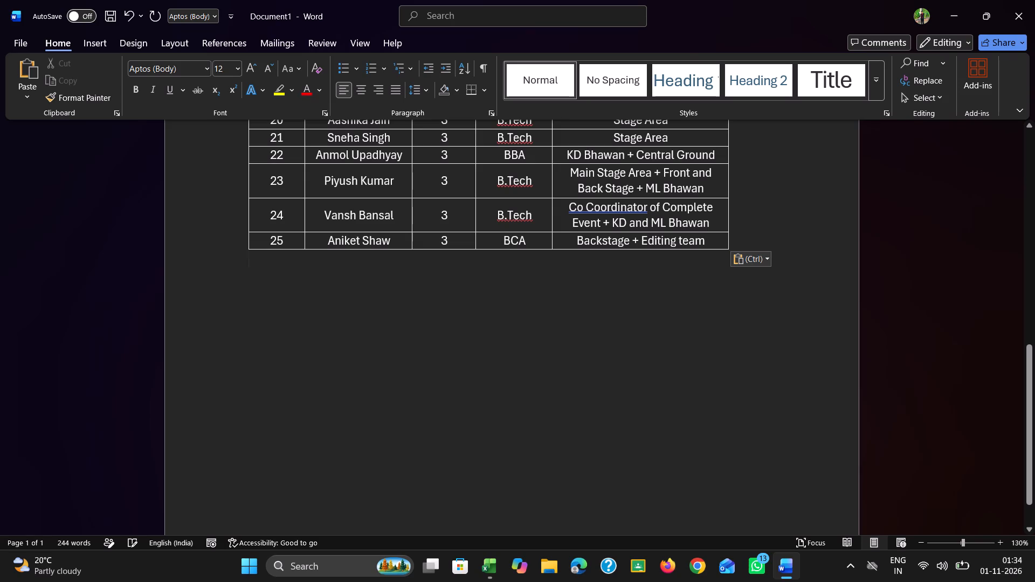
{"action": "right_click", "coordinate": [661, 323]}
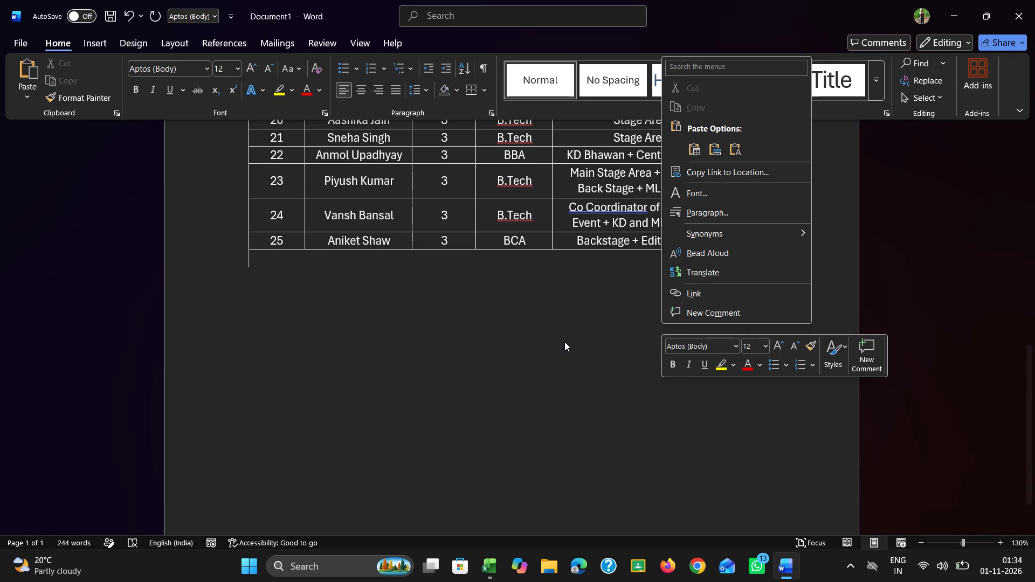
{"action": "scroll", "coordinate": [564, 342], "scroll_direction": "up", "scroll_amount": 1}
{"action": "scroll", "coordinate": [678, 430], "scroll_direction": "down", "scroll_amount": 2}
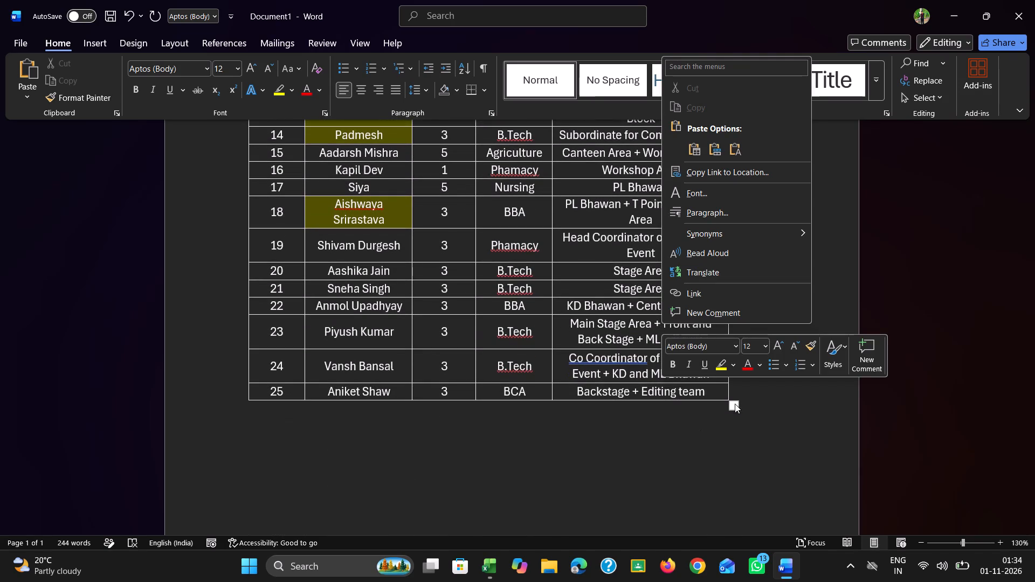
{"action": "left_click", "coordinate": [735, 401]}
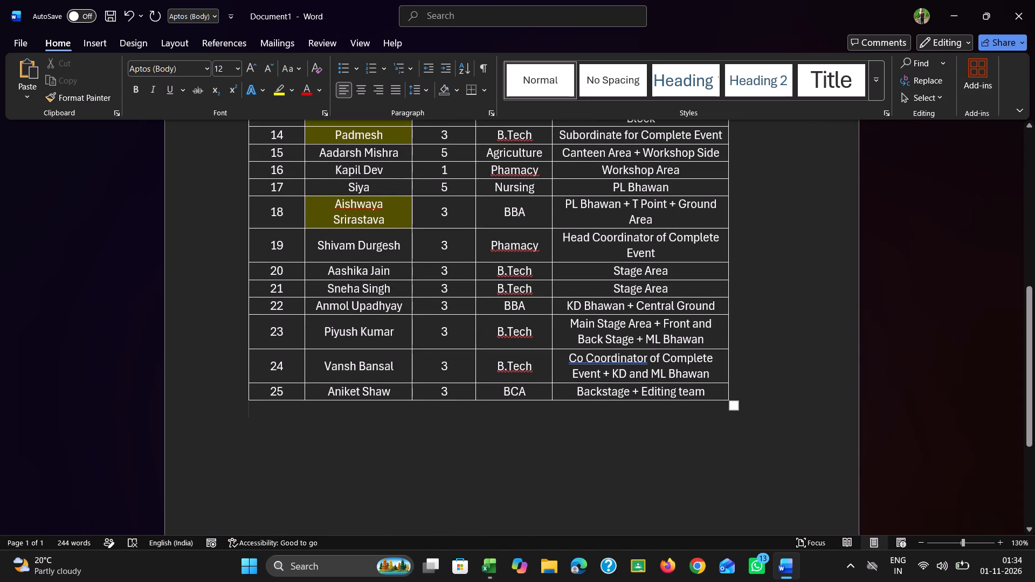
{"action": "left_click", "coordinate": [727, 398]}
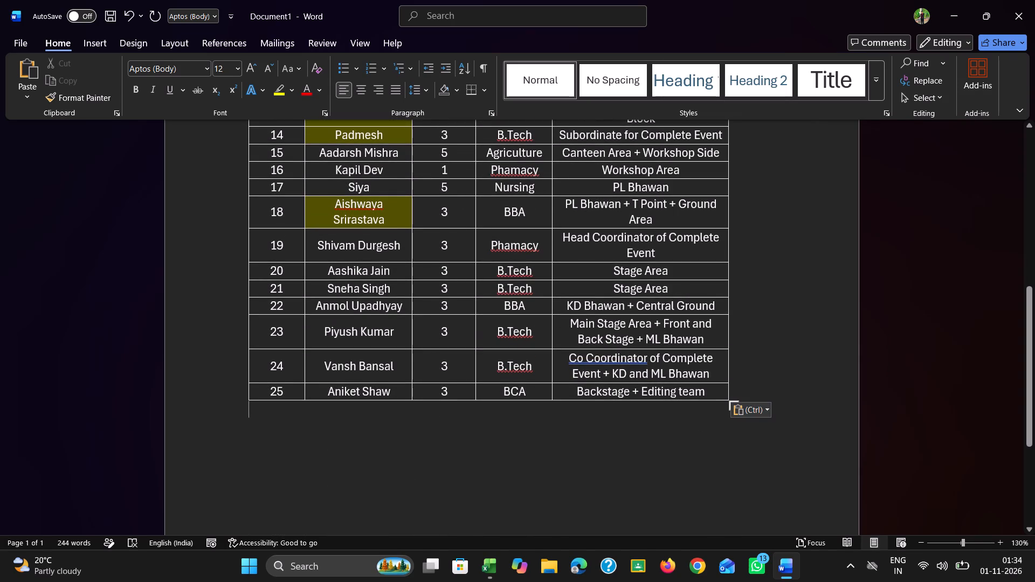
{"action": "left_click", "coordinate": [730, 400]}
{"action": "left_click", "coordinate": [698, 427]}
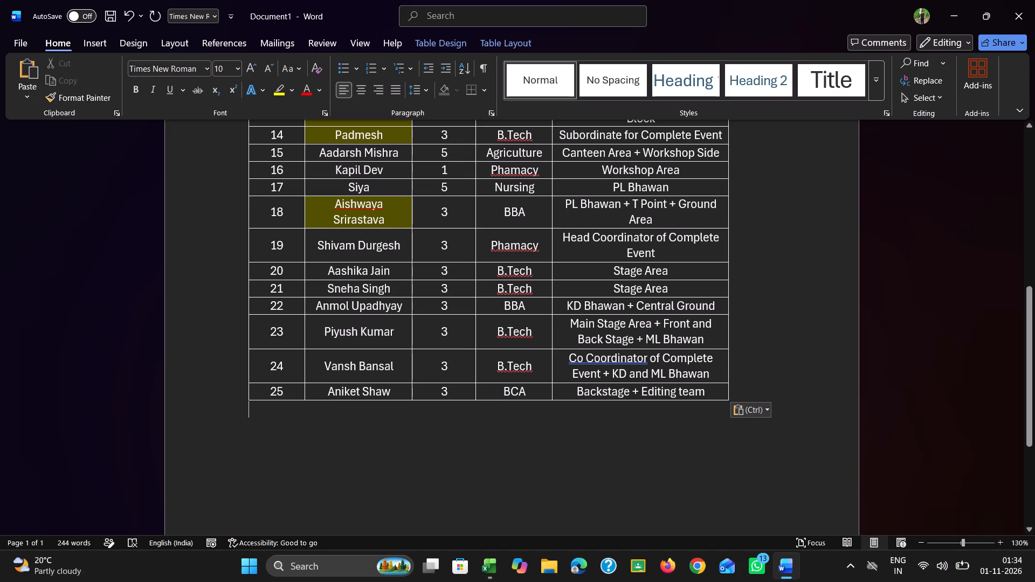
{"action": "left_click", "coordinate": [696, 475]}
{"action": "right_click", "coordinate": [696, 475]}
{"action": "key", "text": "Return"}
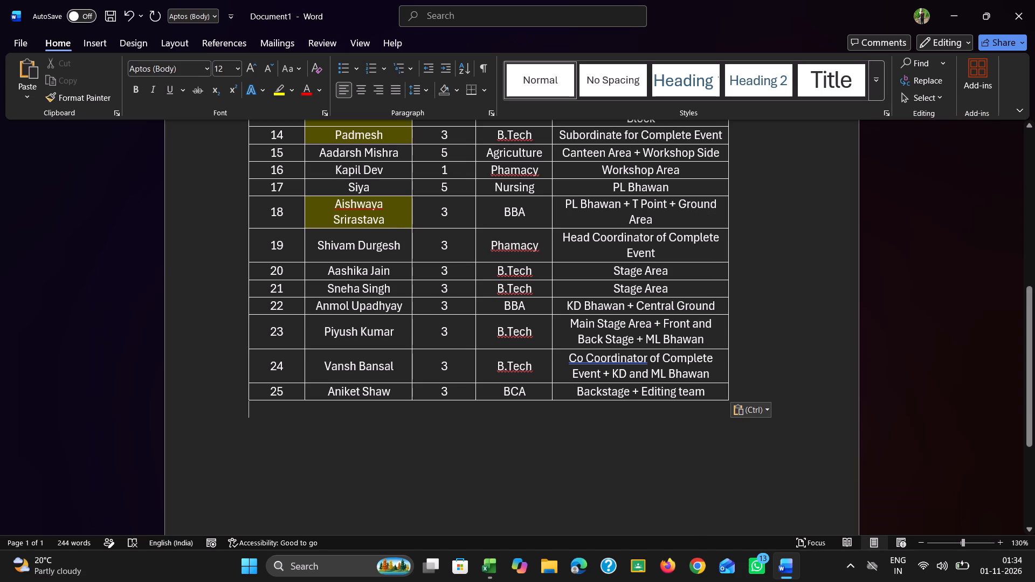
{"action": "key", "text": "Return"}
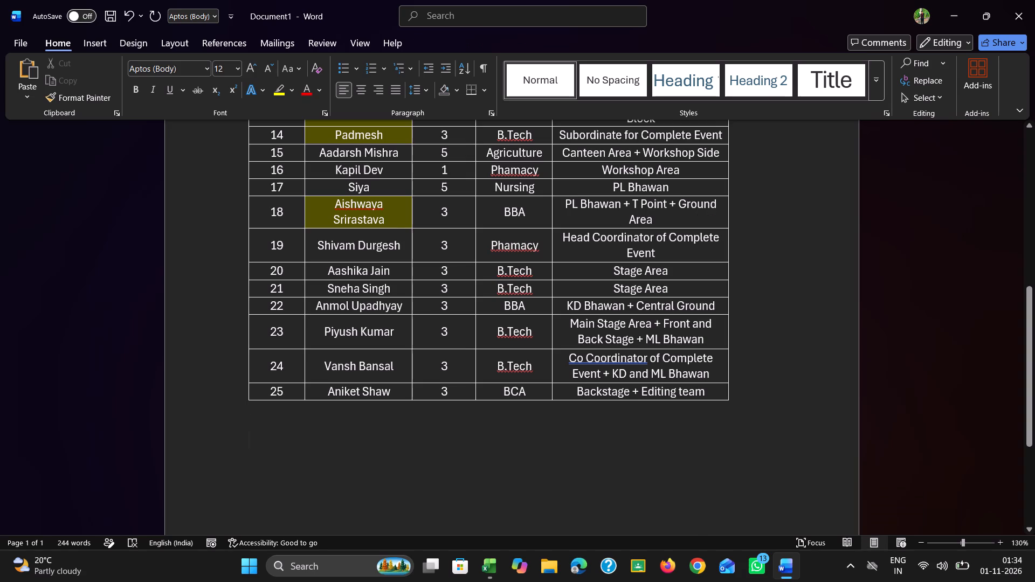
{"action": "left_click", "coordinate": [718, 398]}
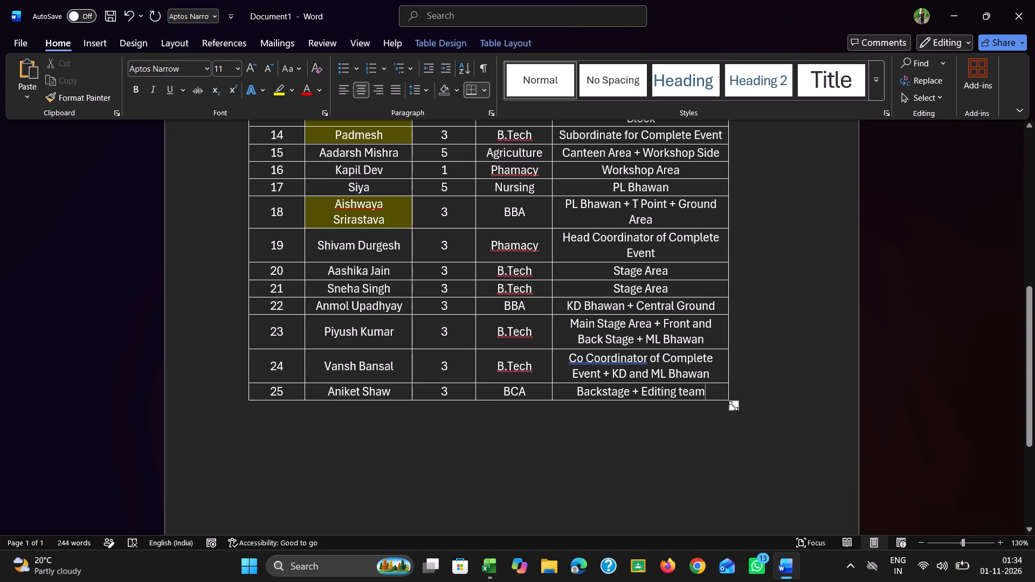
{"action": "left_click_drag", "start_coordinate": [733, 406], "coordinate": [816, 478]}
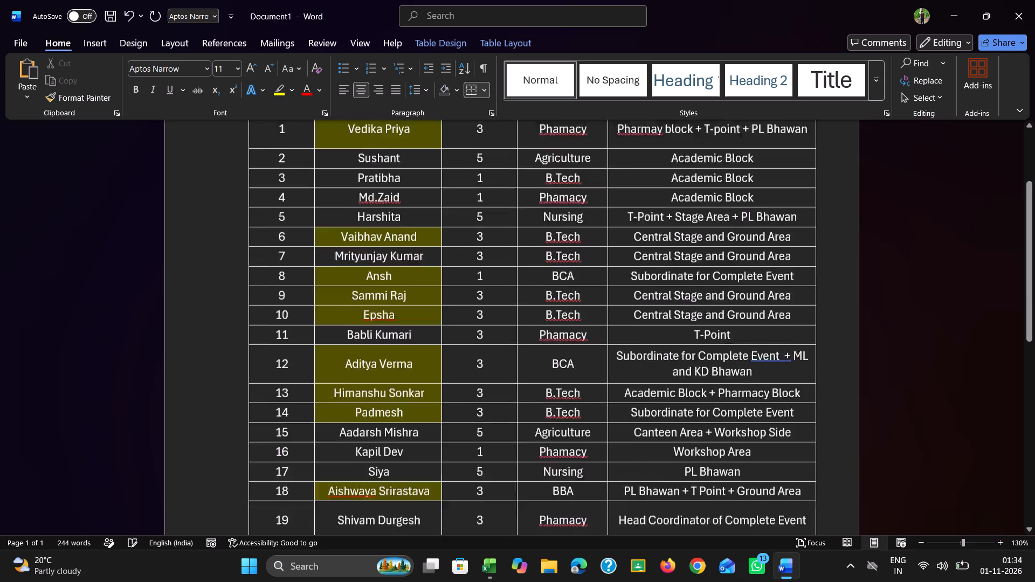
Move the whole roster table two lines down by cutting it, adding two blank lines and pasting it back.
{"action": "scroll", "coordinate": [760, 410], "scroll_direction": "up", "scroll_amount": 2}
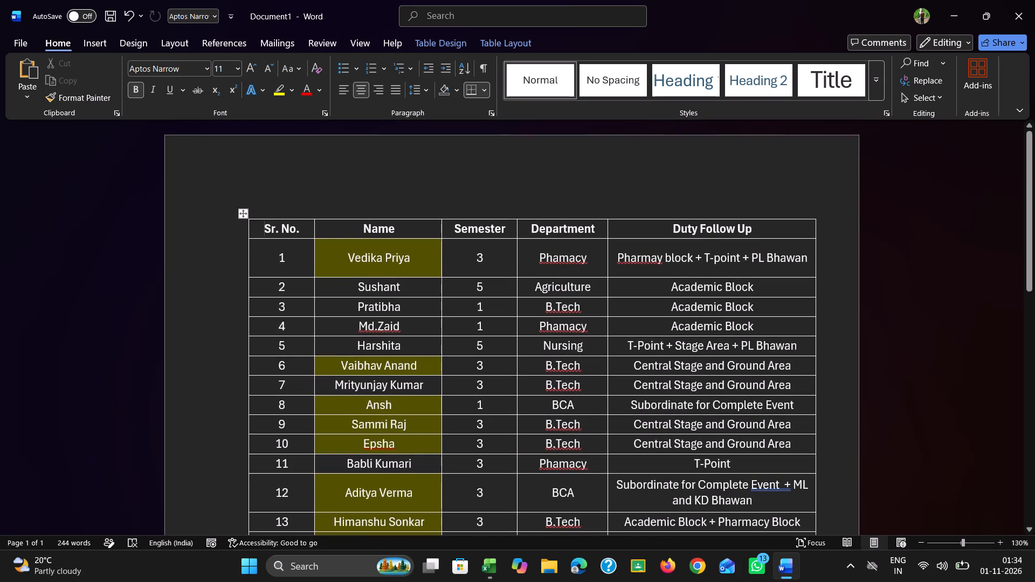
{"action": "left_click", "coordinate": [444, 208]}
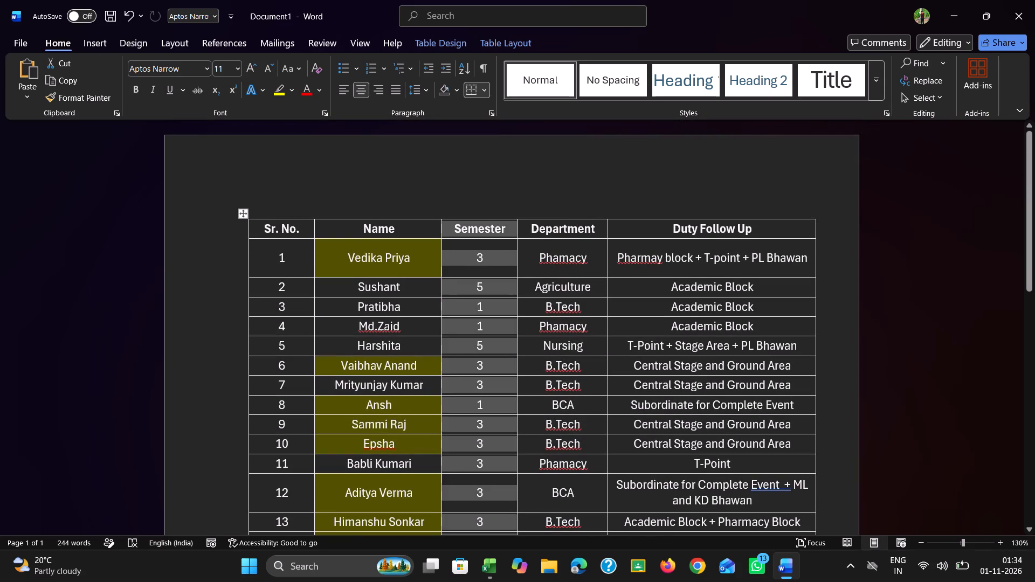
{"action": "left_click", "coordinate": [274, 205]}
{"action": "key", "text": "ctrl+a"}
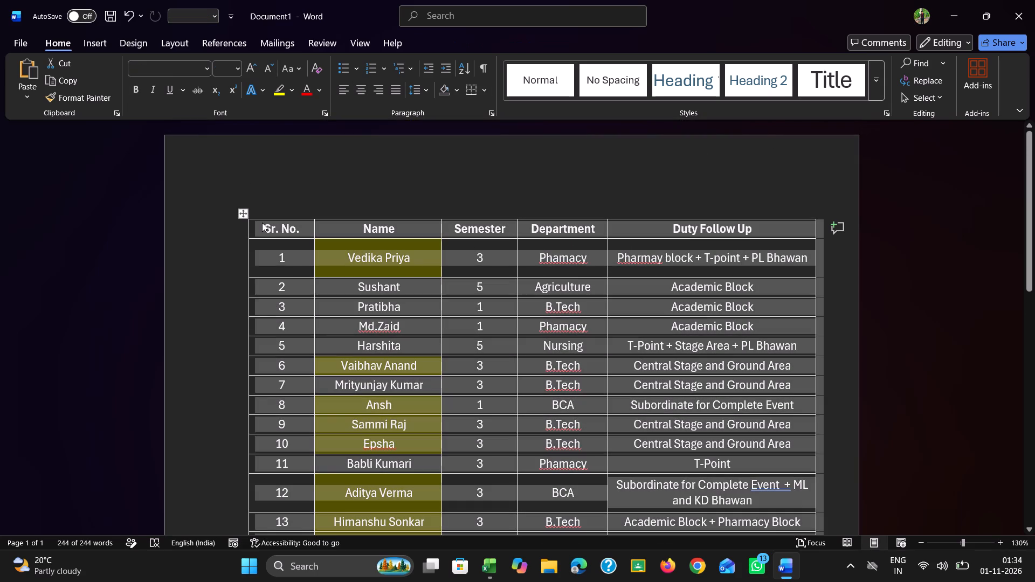
{"action": "key", "text": "ctrl+x"}
{"action": "key", "text": "Return"}
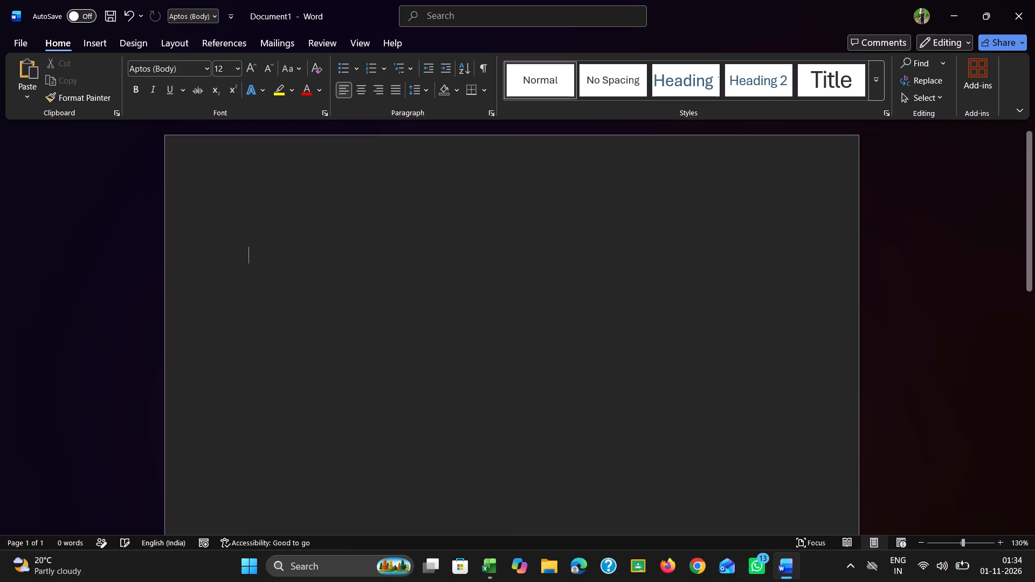
{"action": "key", "text": "Return"}
{"action": "key", "text": "ctrl+v"}
{"action": "scroll", "coordinate": [284, 283], "scroll_direction": "up", "scroll_amount": 1}
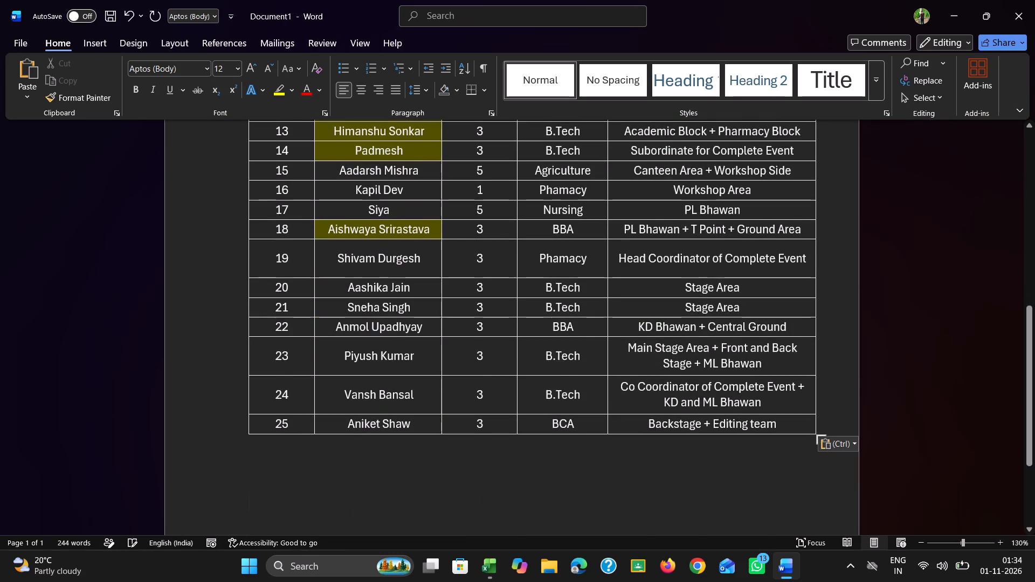
{"action": "scroll", "coordinate": [284, 283], "scroll_direction": "up", "scroll_amount": 10}
Start a heading on the first blank line above the table with the text HARIDWAR UNIVERSITY.
{"action": "left_click", "coordinate": [287, 216]}
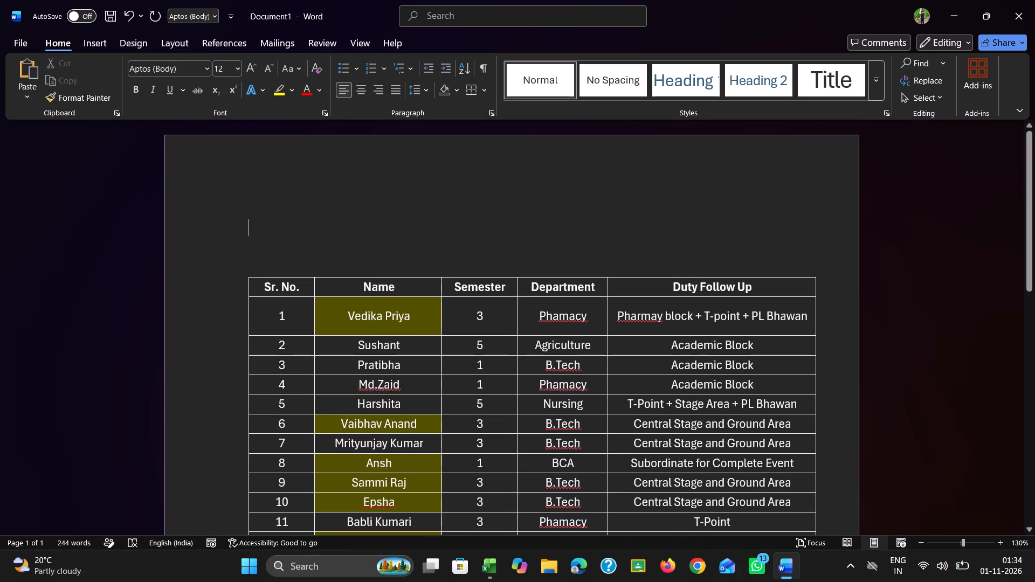
{"action": "key", "text": "Up"}
{"action": "key", "text": "Up"}
{"action": "type", "text": "HARIDWAR UNIVERSITY"}
{"action": "key", "text": "space"}
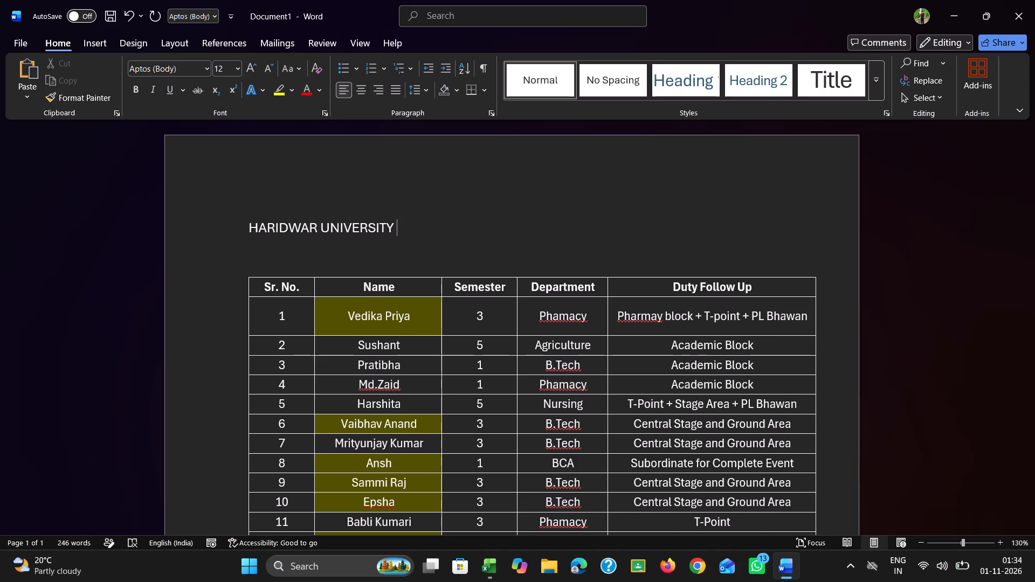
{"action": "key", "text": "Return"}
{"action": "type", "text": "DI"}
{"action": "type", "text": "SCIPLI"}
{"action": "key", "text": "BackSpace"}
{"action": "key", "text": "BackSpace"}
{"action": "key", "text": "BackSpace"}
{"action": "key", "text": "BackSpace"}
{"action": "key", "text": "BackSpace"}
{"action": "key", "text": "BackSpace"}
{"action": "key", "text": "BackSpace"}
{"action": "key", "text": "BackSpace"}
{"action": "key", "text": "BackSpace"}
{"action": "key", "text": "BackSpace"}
Extend the heading on the same line with DISCIPLINE BOARD 2026.
{"action": "key", "text": "space"}
{"action": "type", "text": "DISCI[L"}
{"action": "key", "text": "slash"}
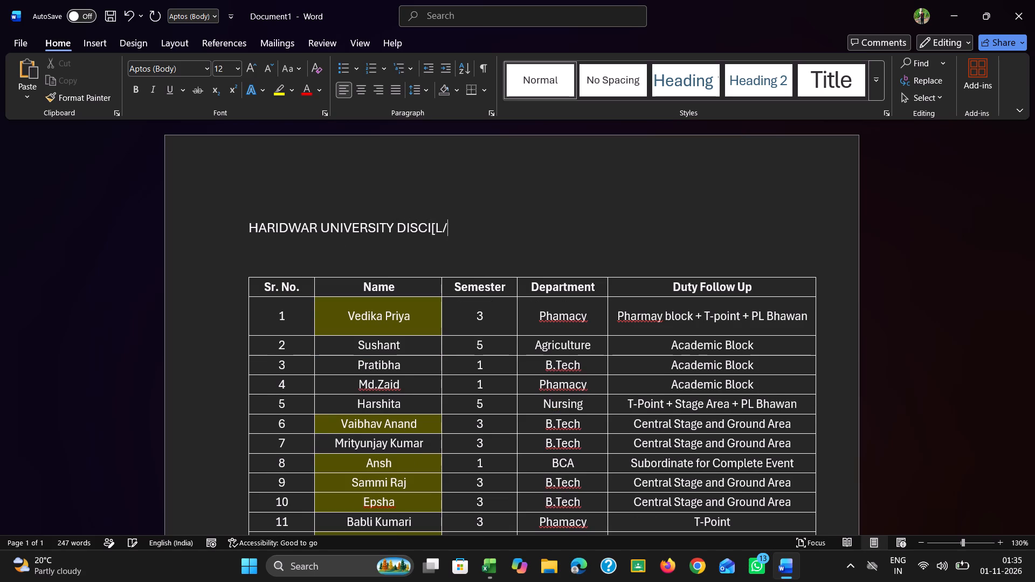
{"action": "key", "text": "BackSpace"}
{"action": "key", "text": "BackSpace"}
{"action": "key", "text": "BackSpace"}
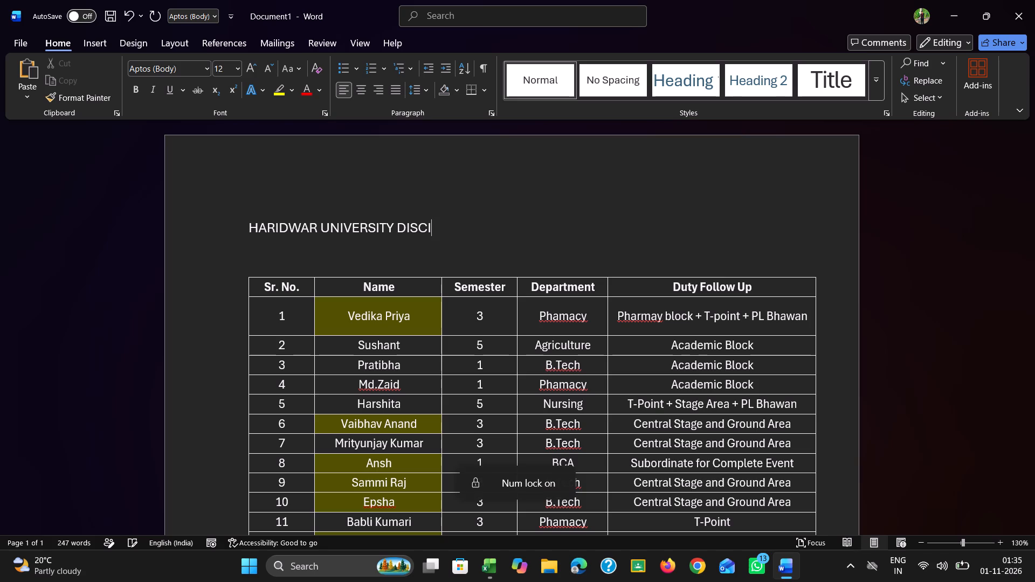
{"action": "type", "text": "PLINE BOARD"}
{"action": "key", "text": "space"}
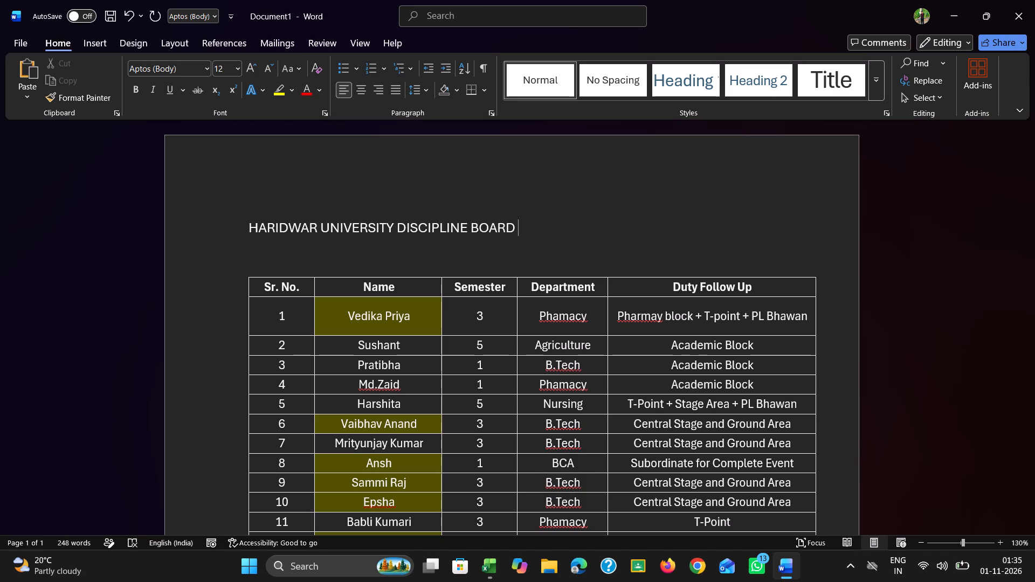
{"action": "type", "text": "2026"}
Add a second heading line reading DANDIYA NIGHTS 2K26 : EVENT REPORT.
{"action": "key", "text": "Return"}
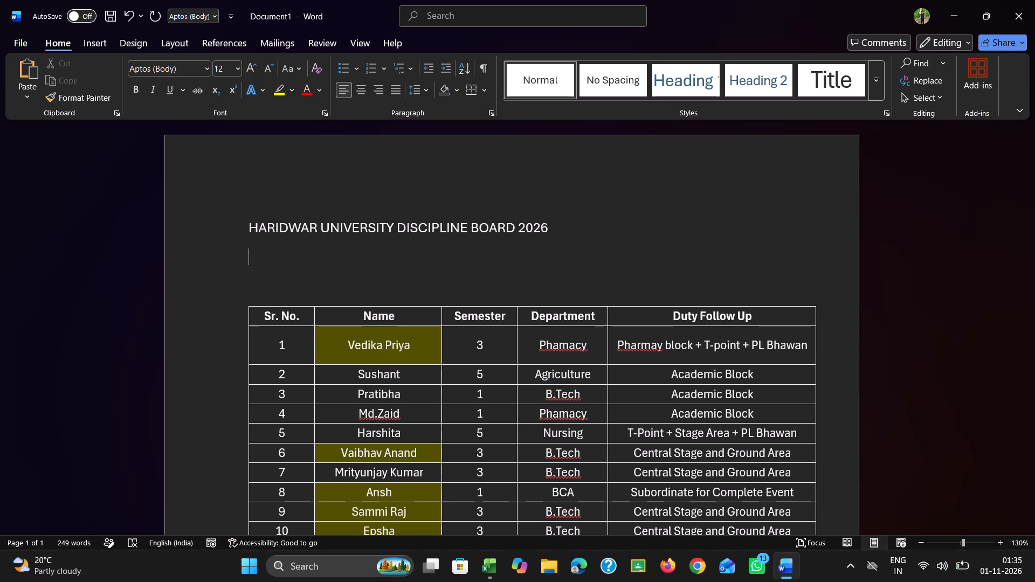
{"action": "type", "text": "DANDIYA NIH"}
{"action": "key", "text": "BackSpace"}
{"action": "type", "text": "GHTS"}
{"action": "key", "text": "space"}
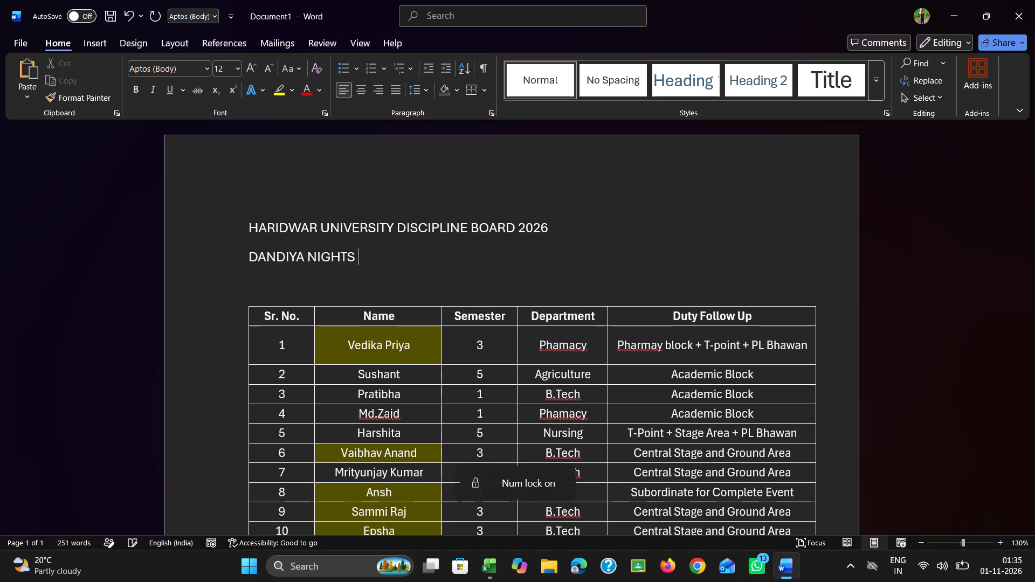
{"action": "type", "text": "2K26 EVENT"}
{"action": "key", "text": "BackSpace"}
{"action": "key", "text": "BackSpace"}
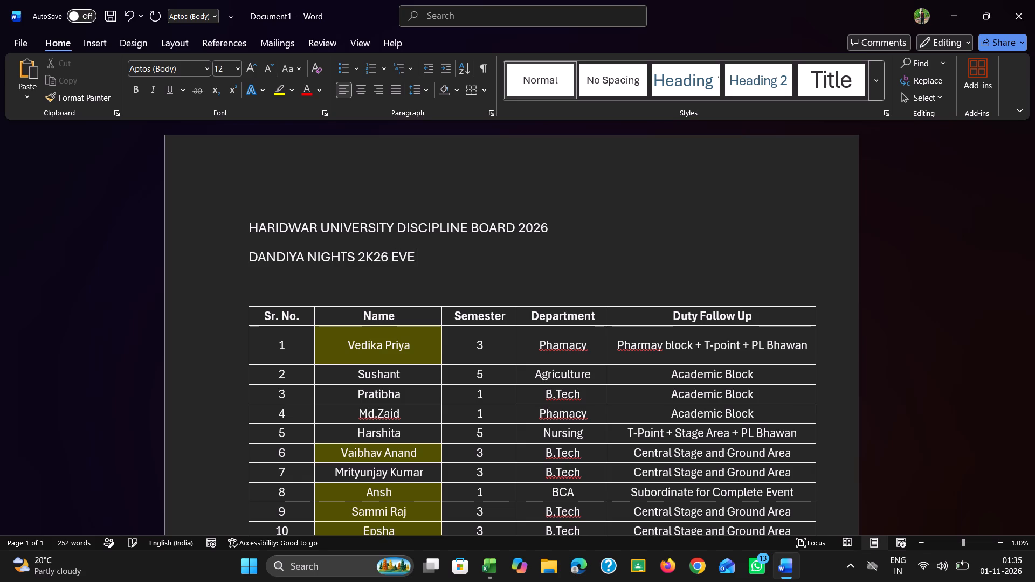
{"action": "key", "text": "BackSpace"}
{"action": "key", "text": "BackSpace"}
{"action": "key", "text": "BackSpace"}
{"action": "key", "text": "0"}
{"action": "key", "text": "BackSpace"}
{"action": "type", "text": ": EVENT REPORT"}
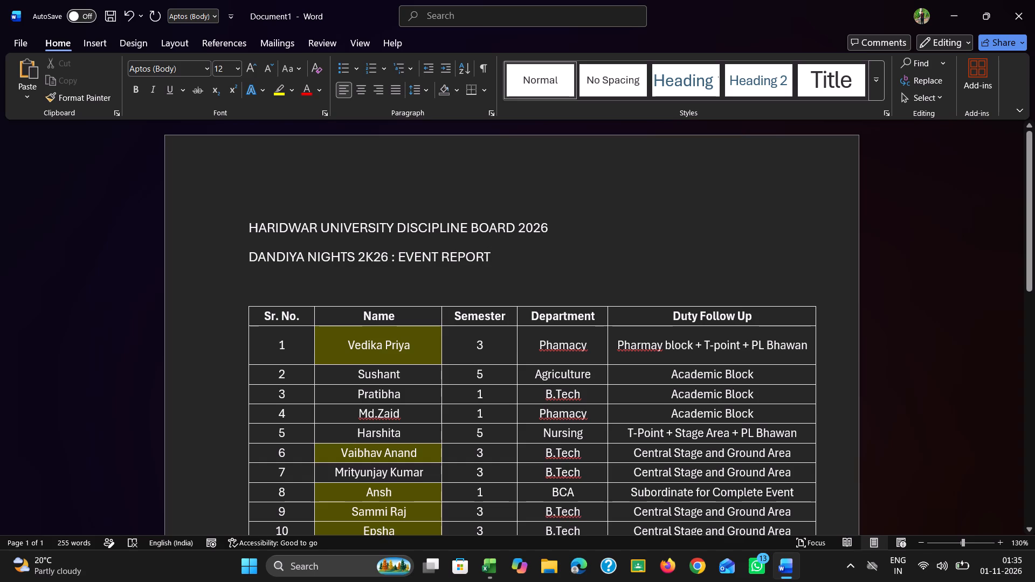
Remove the space before the colon in the second heading line so it reads DANDIYA NIGHTS 2K26: EVENT REPORT.
{"action": "key", "text": "ctrl+a"}
{"action": "left_click", "coordinate": [283, 212]}
{"action": "left_click_drag", "start_coordinate": [245, 224], "coordinate": [488, 271]}
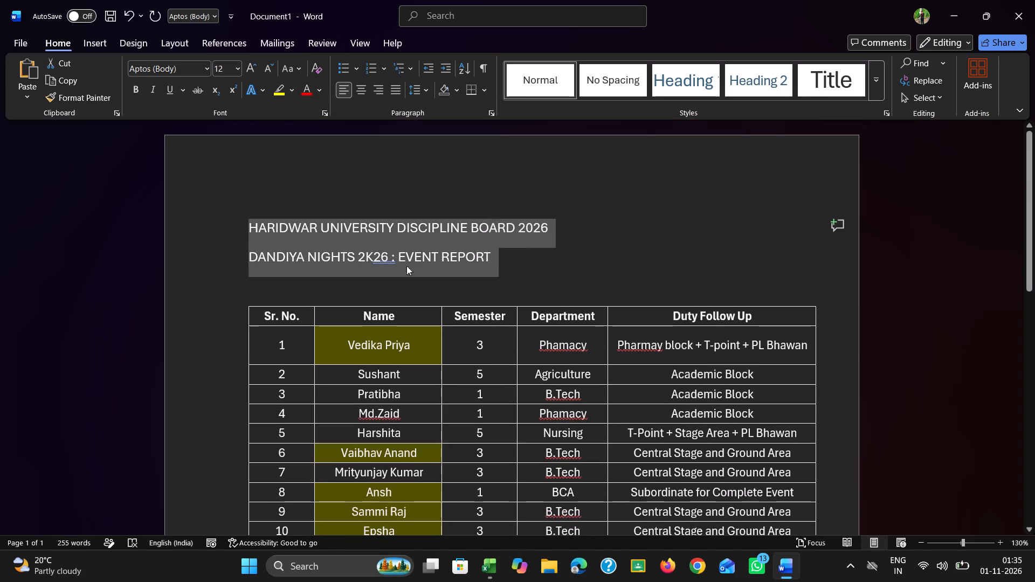
{"action": "left_click", "coordinate": [394, 263]}
{"action": "key", "text": "Left"}
{"action": "key", "text": "BackSpace"}
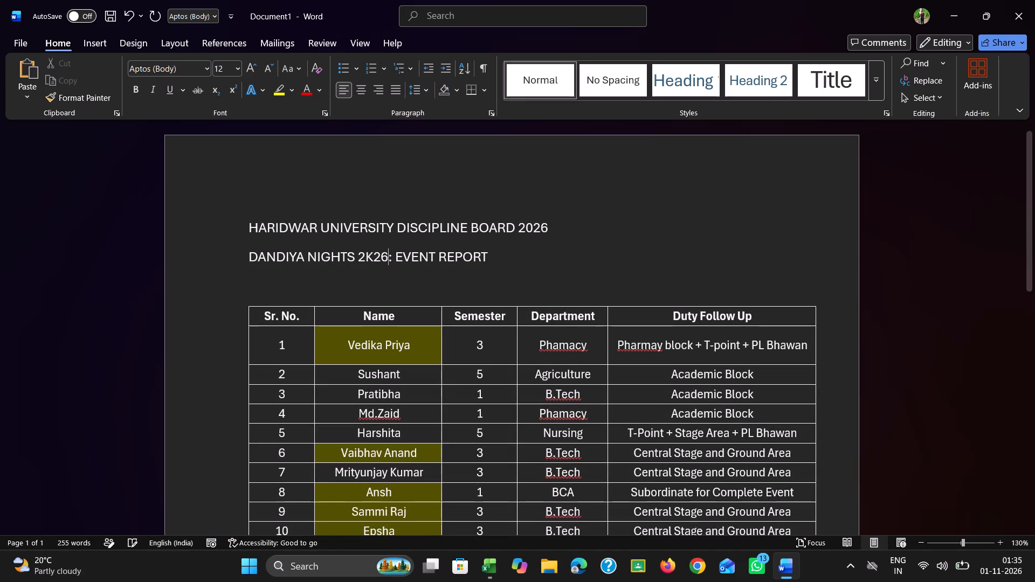
Center both heading lines above the table, make them bold and enlarge their font size to 18.
{"action": "left_click_drag", "start_coordinate": [242, 223], "coordinate": [509, 242]}
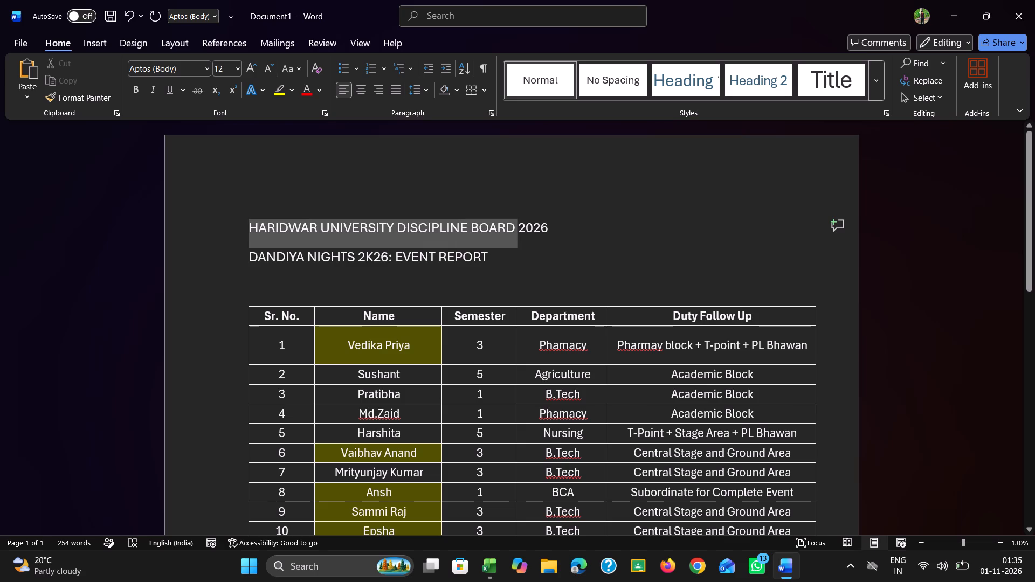
{"action": "left_click_drag", "start_coordinate": [509, 242], "coordinate": [516, 254]}
{"action": "left_click", "coordinate": [362, 88]}
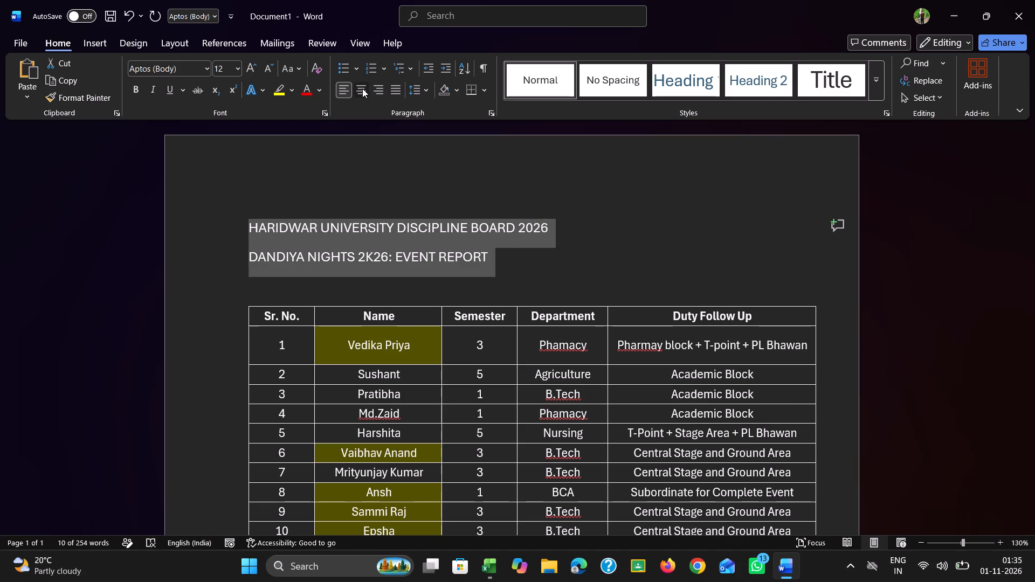
{"action": "left_click", "coordinate": [140, 92]}
{"action": "left_click", "coordinate": [249, 65]}
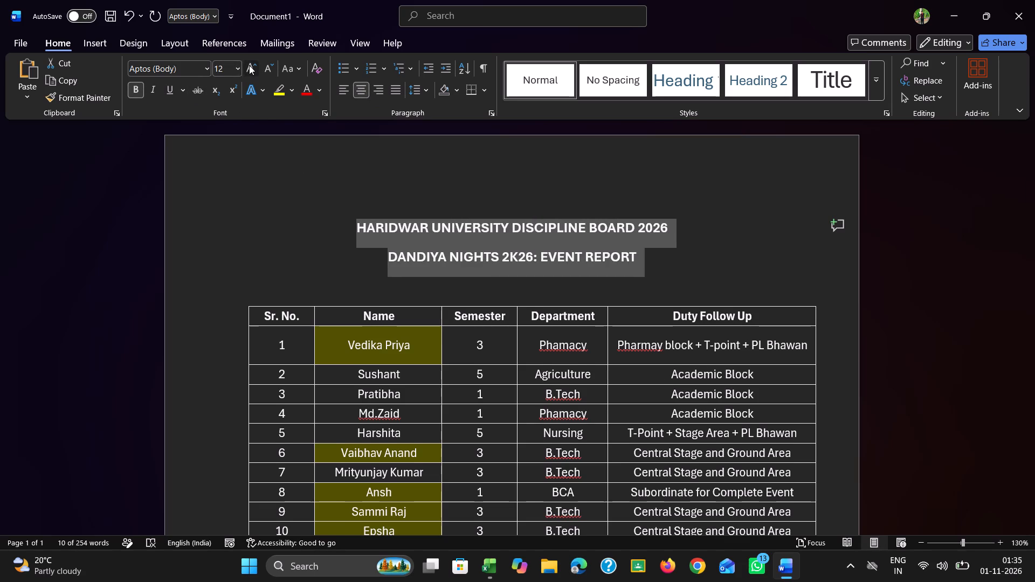
{"action": "left_click", "coordinate": [249, 65]}
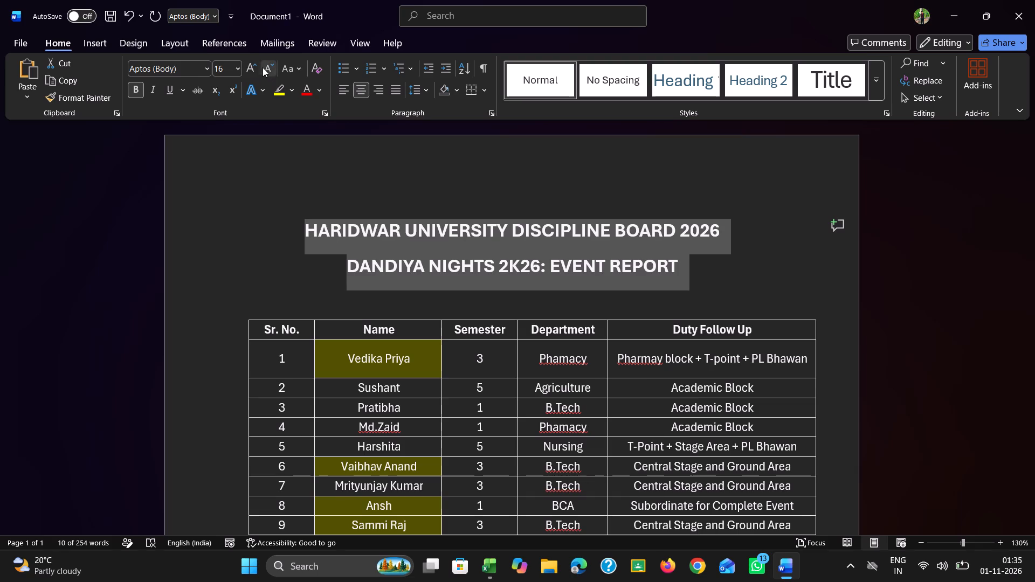
{"action": "left_click", "coordinate": [256, 66]}
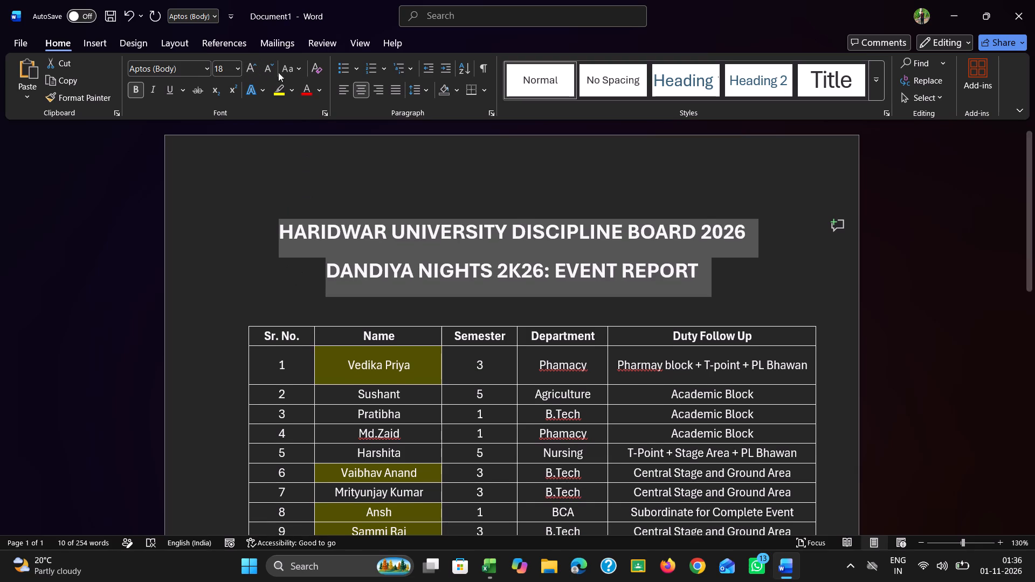
{"action": "left_click", "coordinate": [698, 262]}
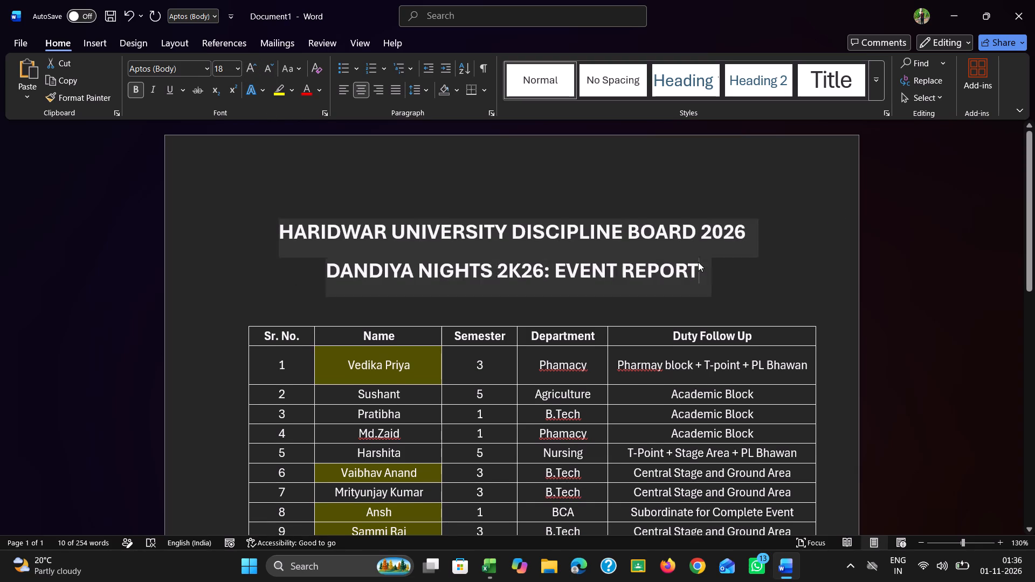
Reduce the second heading line, DANDIYA NIGHTS 2K26: EVENT REPORT, to font size 16.
{"action": "left_click_drag", "start_coordinate": [714, 271], "coordinate": [424, 242]}
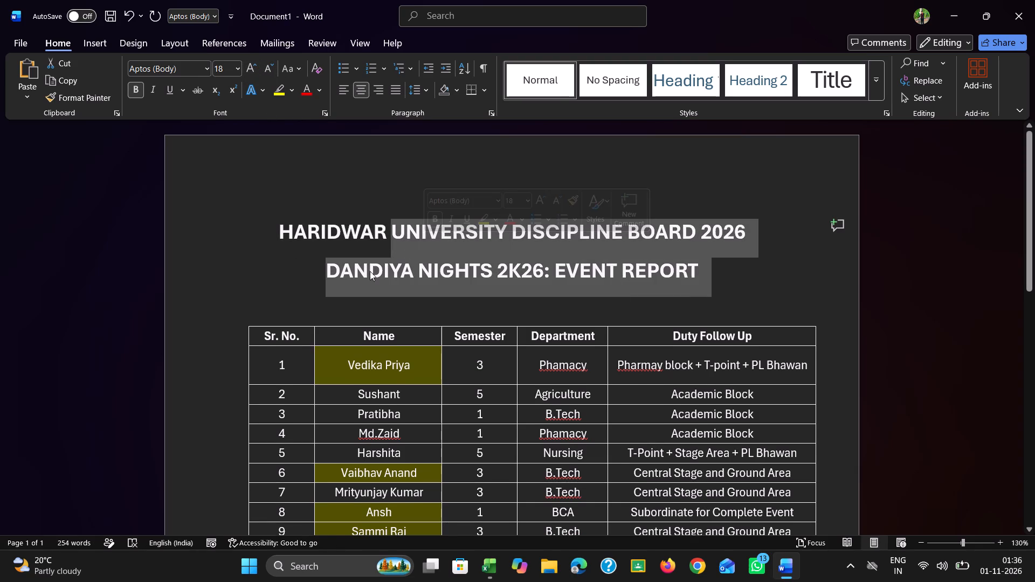
{"action": "left_click", "coordinate": [339, 271]}
{"action": "left_click_drag", "start_coordinate": [322, 269], "coordinate": [602, 289]}
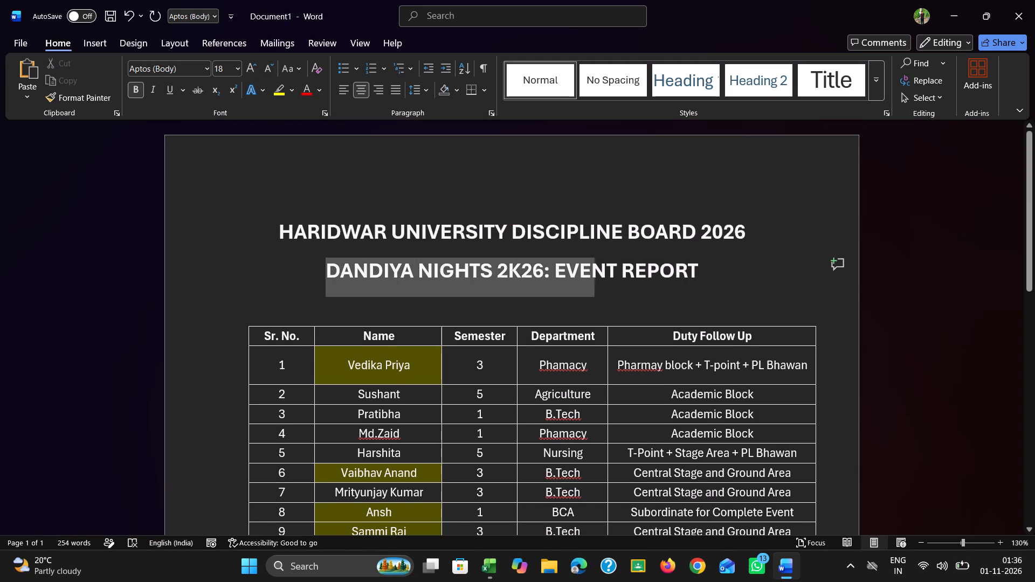
{"action": "left_click_drag", "start_coordinate": [602, 289], "coordinate": [706, 288]}
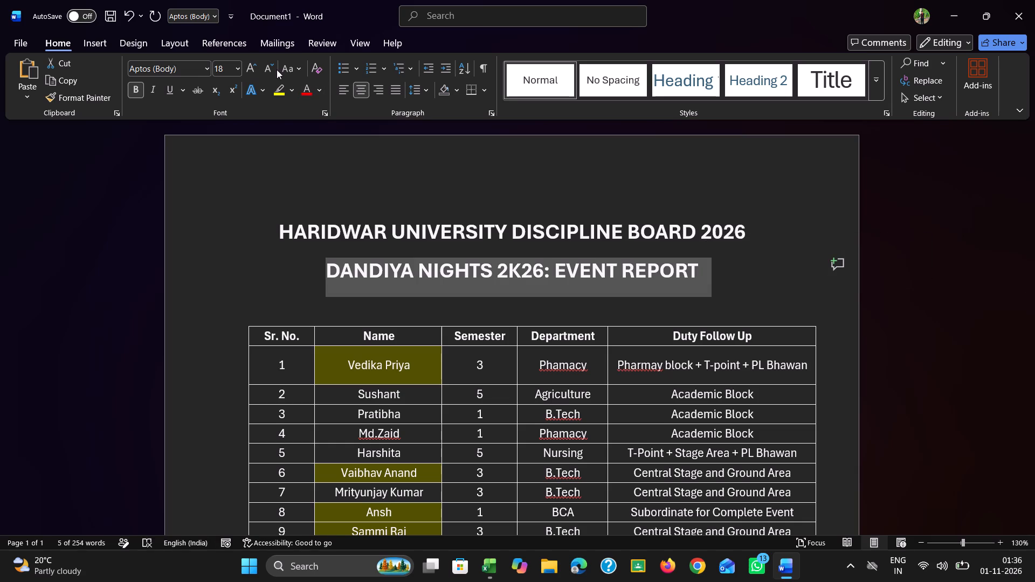
{"action": "left_click", "coordinate": [277, 70]}
{"action": "left_click", "coordinate": [264, 71]}
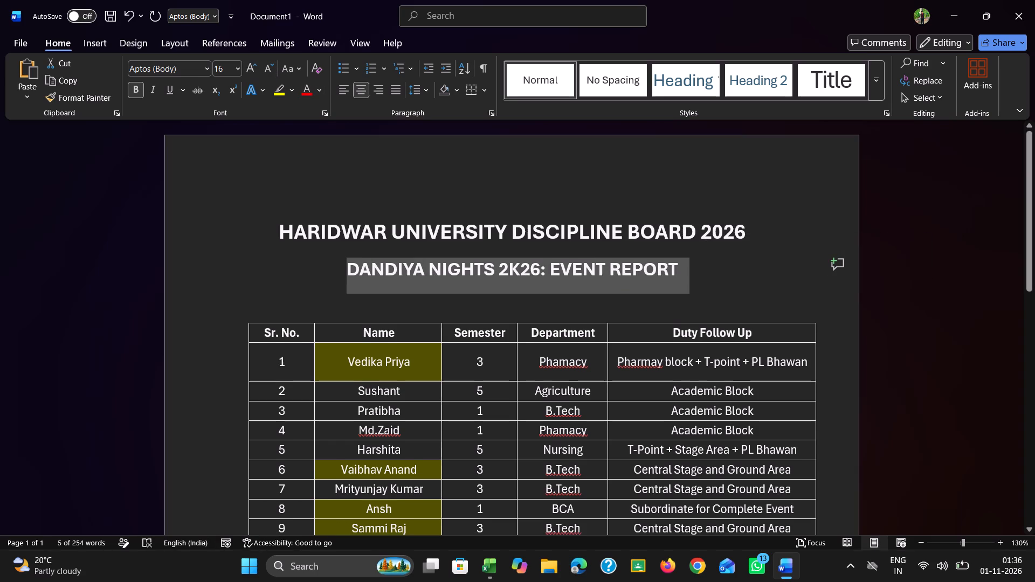
{"action": "left_click", "coordinate": [763, 289]}
Delete the blank line between the second heading line and the table.
{"action": "left_click", "coordinate": [323, 311]}
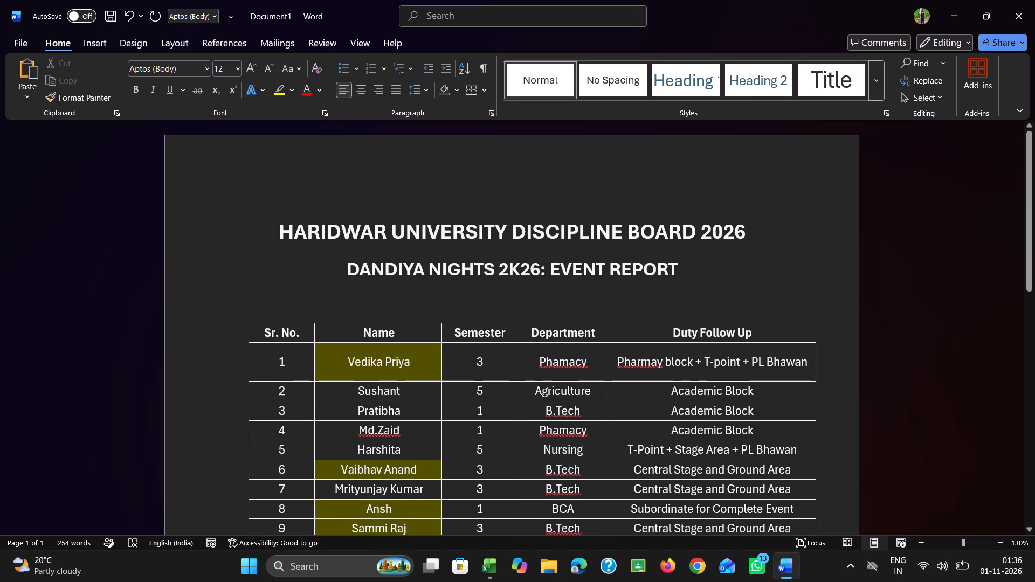
{"action": "key", "text": "BackSpace"}
Ignore all spelling flags for the name in row 10 and correct the first name in row 18 to Aishwarya.
{"action": "scroll", "coordinate": [323, 311], "scroll_direction": "down", "scroll_amount": 3}
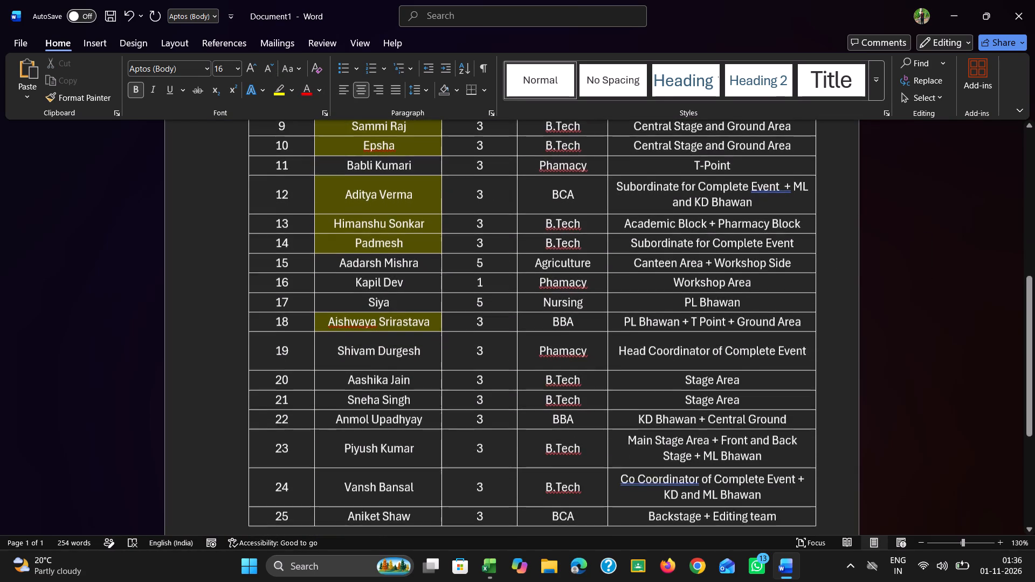
{"action": "scroll", "coordinate": [323, 311], "scroll_direction": "down", "scroll_amount": 6}
{"action": "scroll", "coordinate": [323, 311], "scroll_direction": "up", "scroll_amount": 1}
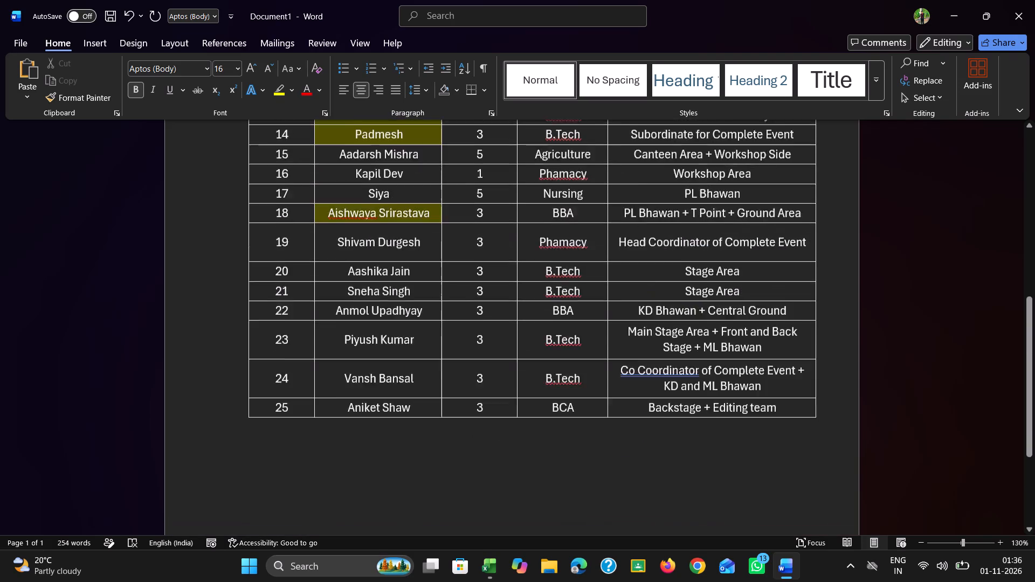
{"action": "scroll", "coordinate": [323, 311], "scroll_direction": "up", "scroll_amount": 2}
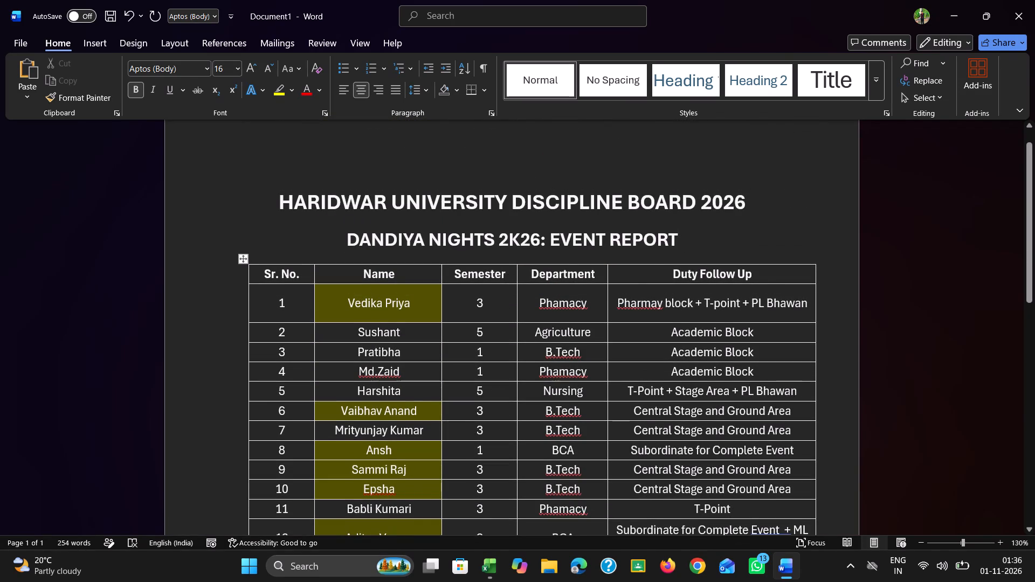
{"action": "scroll", "coordinate": [318, 357], "scroll_direction": "down", "scroll_amount": 1}
{"action": "right_click", "coordinate": [367, 257]}
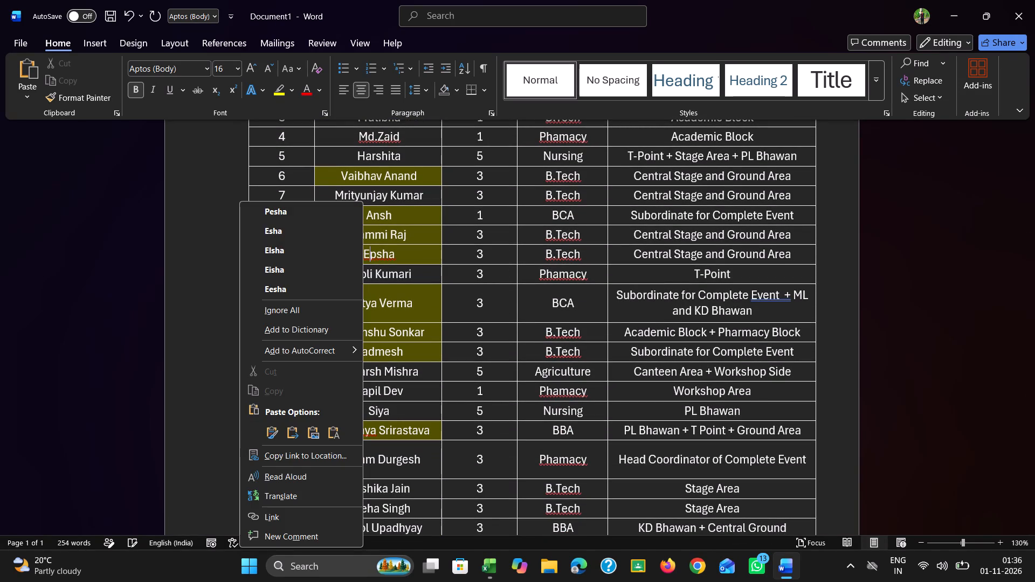
{"action": "left_click", "coordinate": [279, 314]}
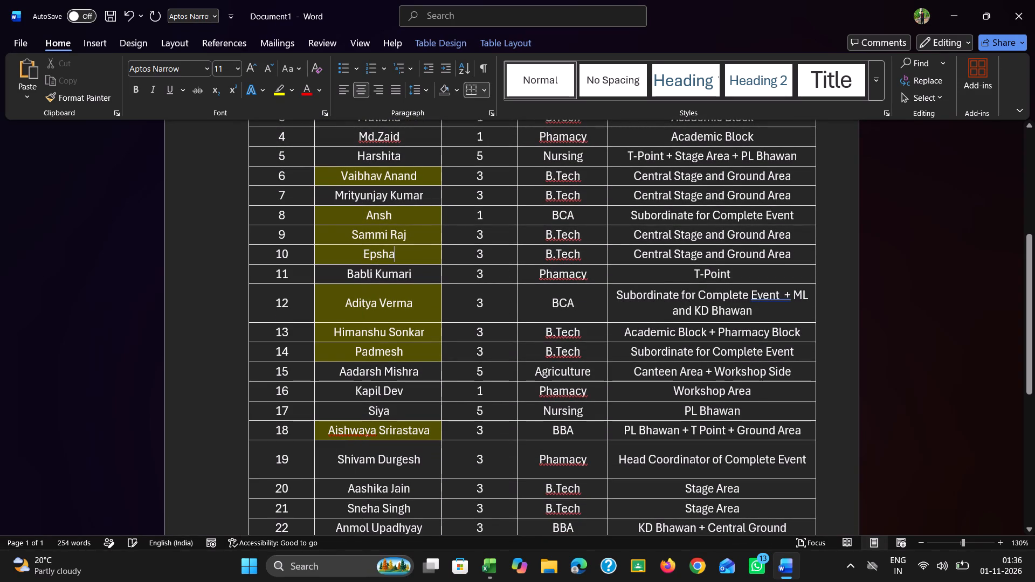
{"action": "right_click", "coordinate": [363, 434]}
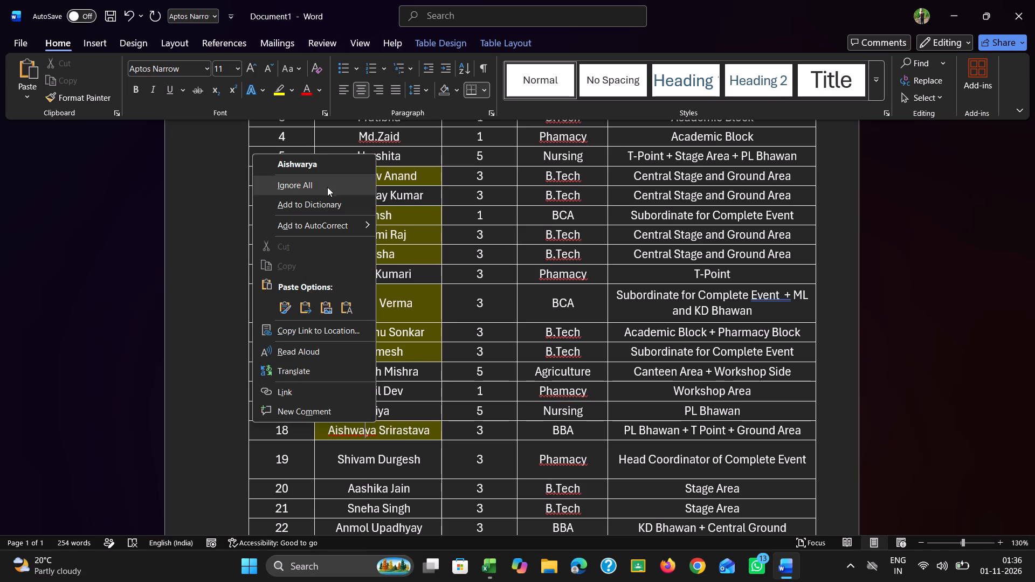
{"action": "left_click", "coordinate": [304, 171]}
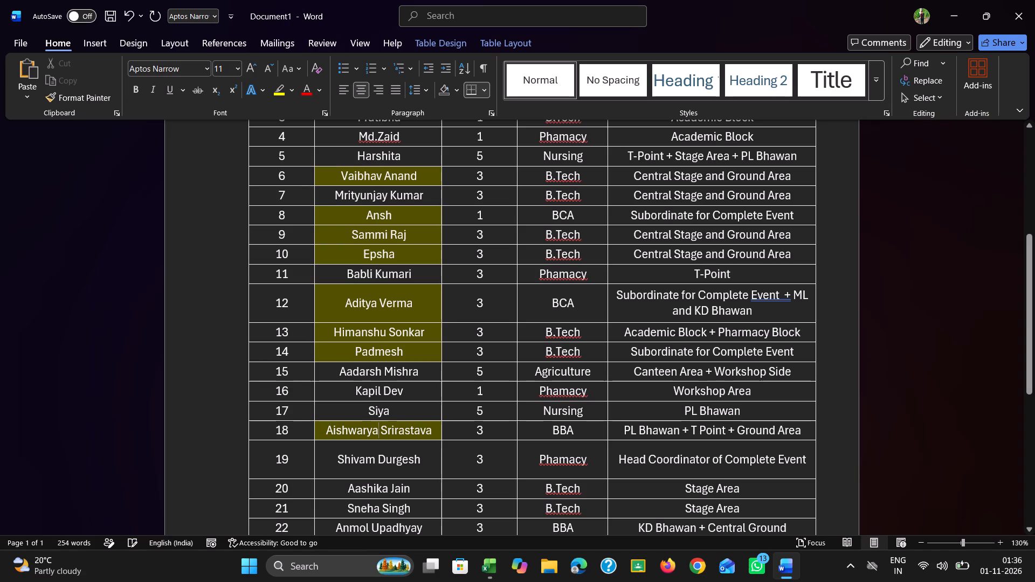
Correct the Department entries in rows 16 and 1 to the suggested spelling Pharmacy.
{"action": "right_click", "coordinate": [560, 386]}
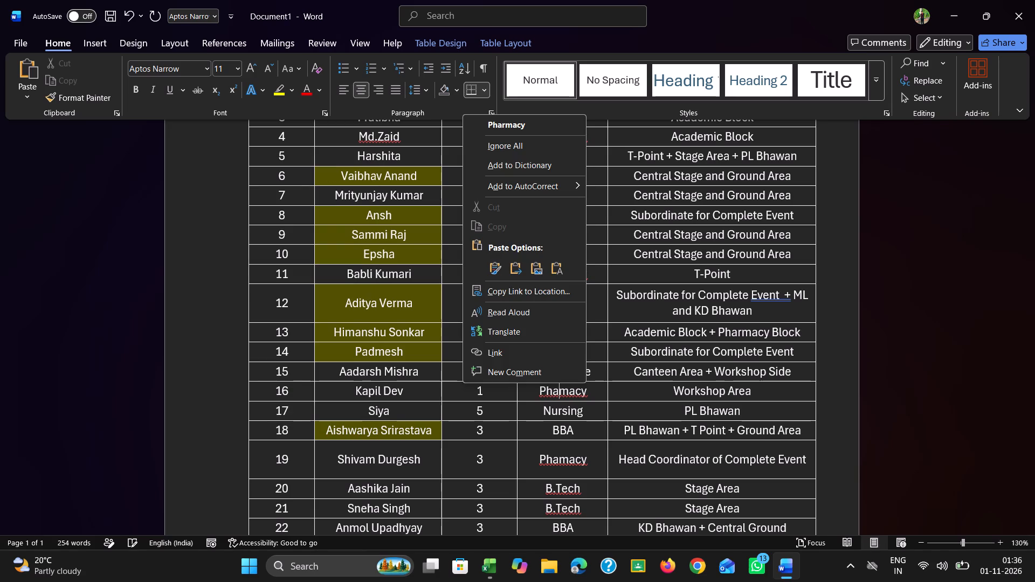
{"action": "left_click", "coordinate": [506, 119]}
{"action": "scroll", "coordinate": [532, 210], "scroll_direction": "up", "scroll_amount": 1}
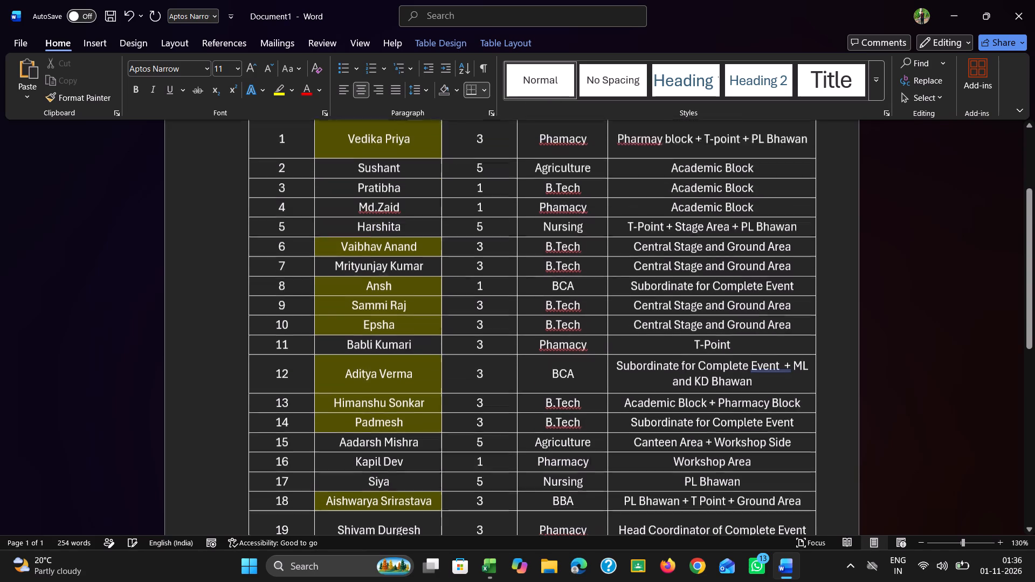
{"action": "scroll", "coordinate": [532, 210], "scroll_direction": "up", "scroll_amount": 1}
{"action": "right_click", "coordinate": [565, 237]}
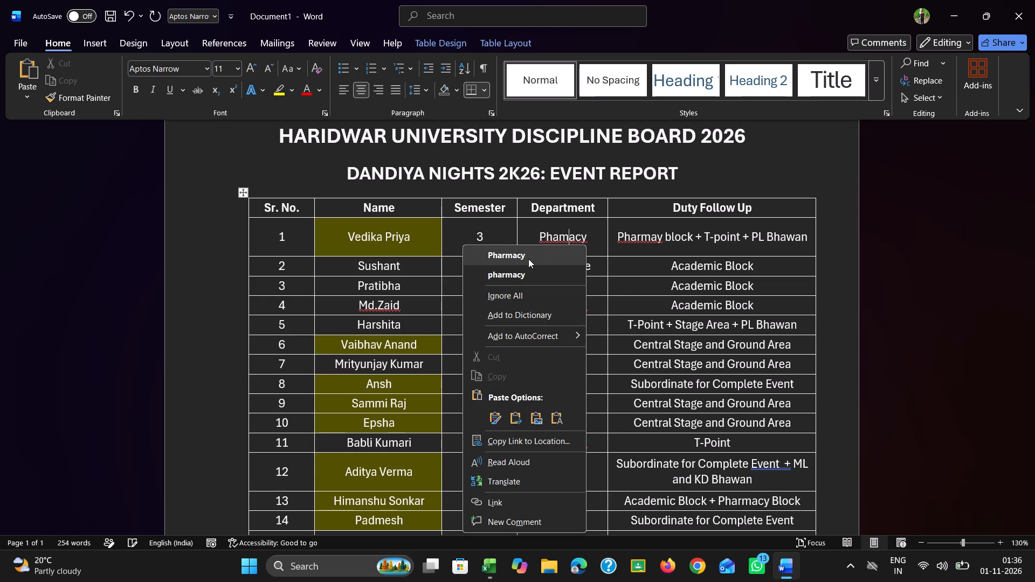
{"action": "left_click", "coordinate": [528, 259]}
Ignore all spelling flags for the name in row 4.
{"action": "double_click", "coordinate": [370, 311]}
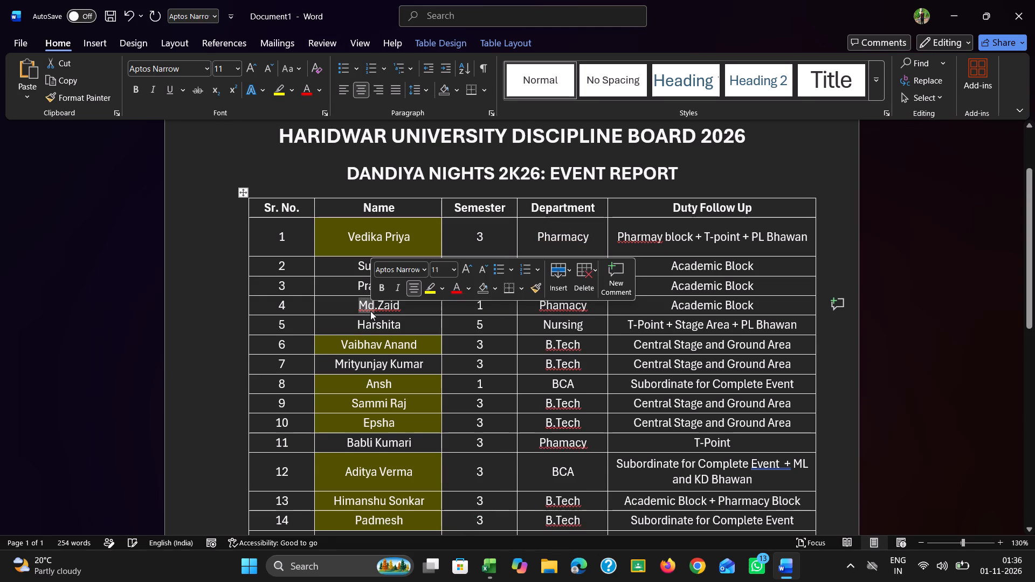
{"action": "right_click", "coordinate": [379, 302]}
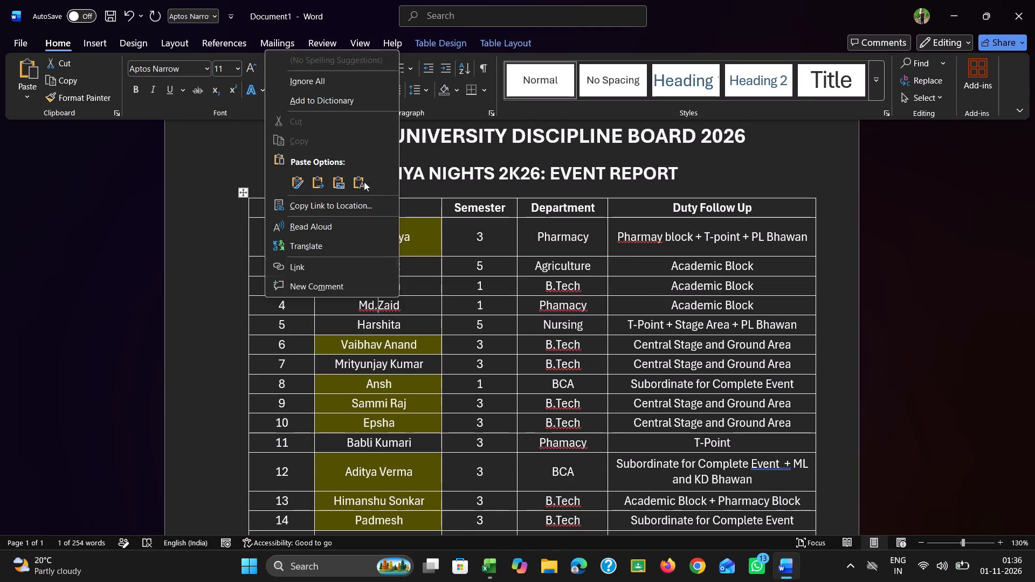
{"action": "left_click", "coordinate": [316, 82]}
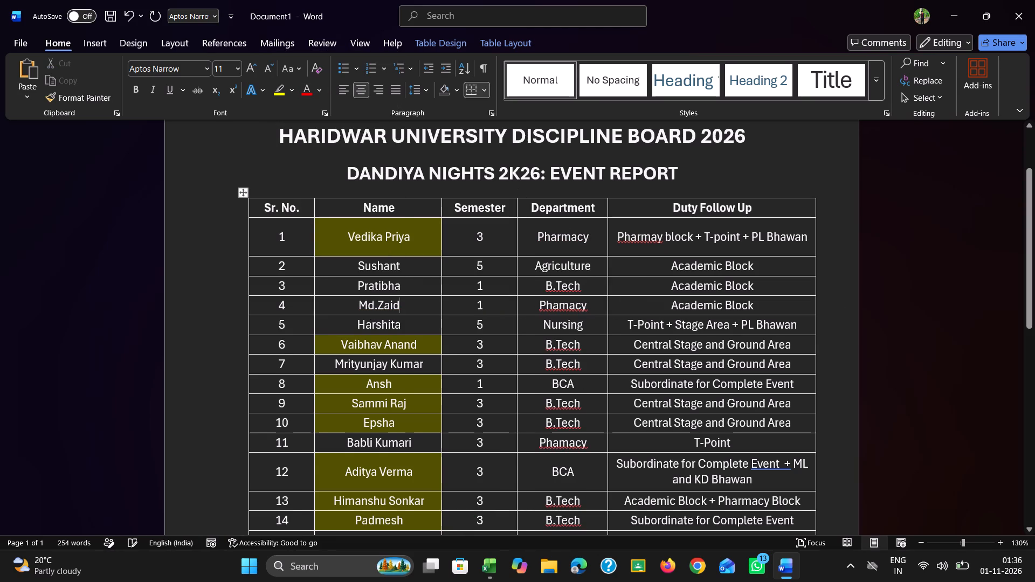
Correct the Department entries to B. Tech in row 3 and Pharmacy in row 4 using the suggestions.
{"action": "right_click", "coordinate": [579, 287]}
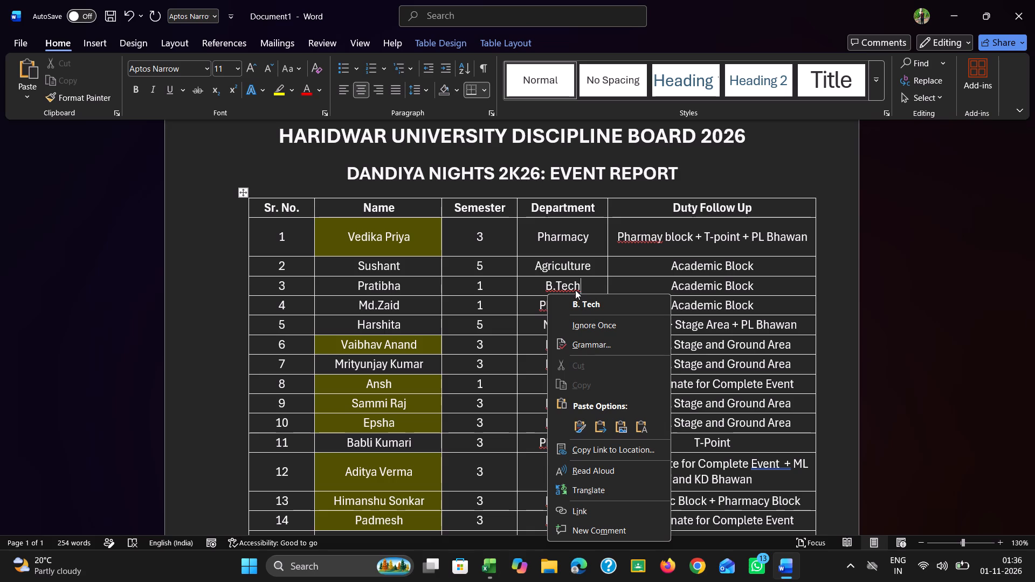
{"action": "left_click", "coordinate": [571, 300]}
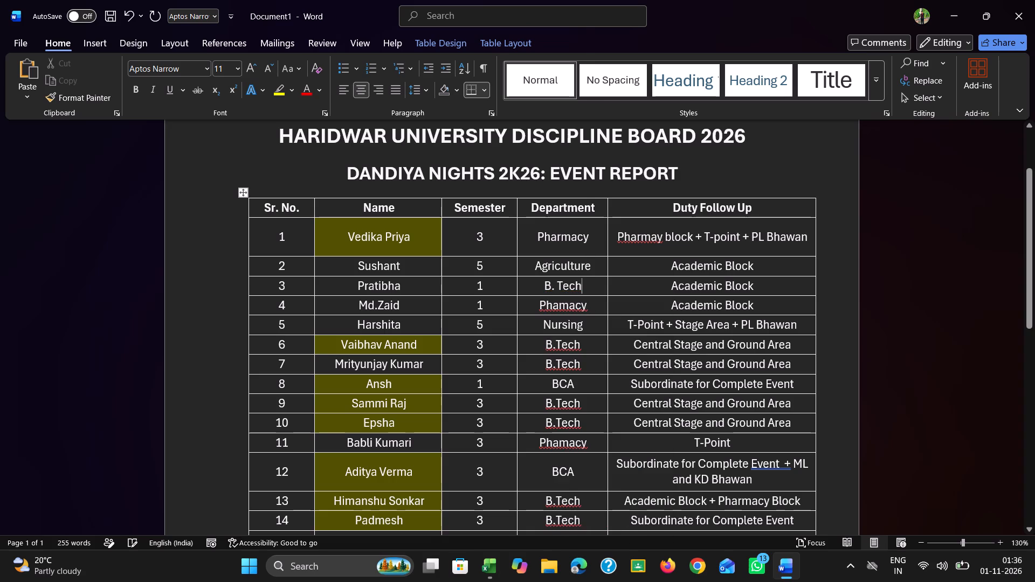
{"action": "right_click", "coordinate": [554, 303]}
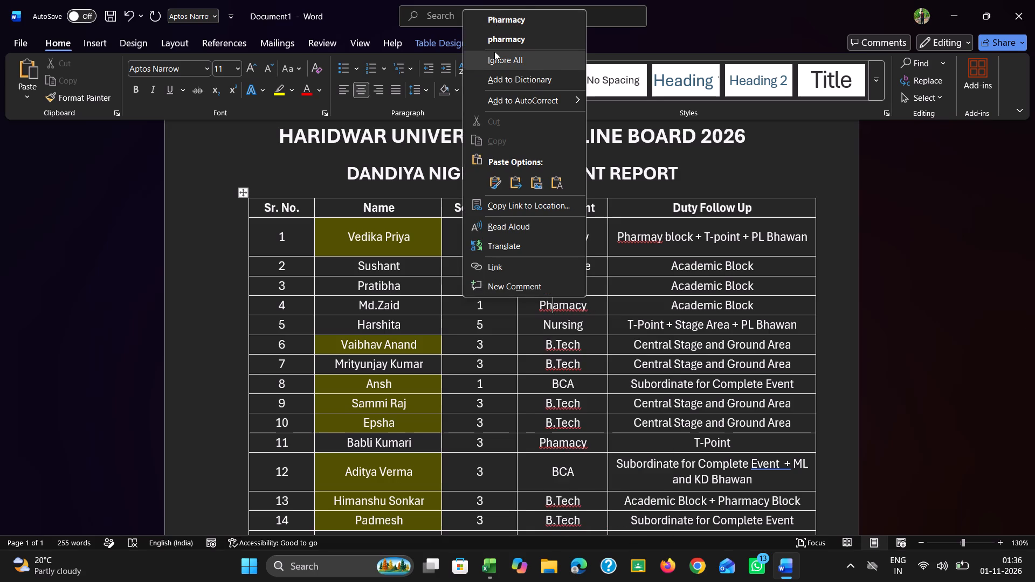
{"action": "left_click", "coordinate": [507, 20]}
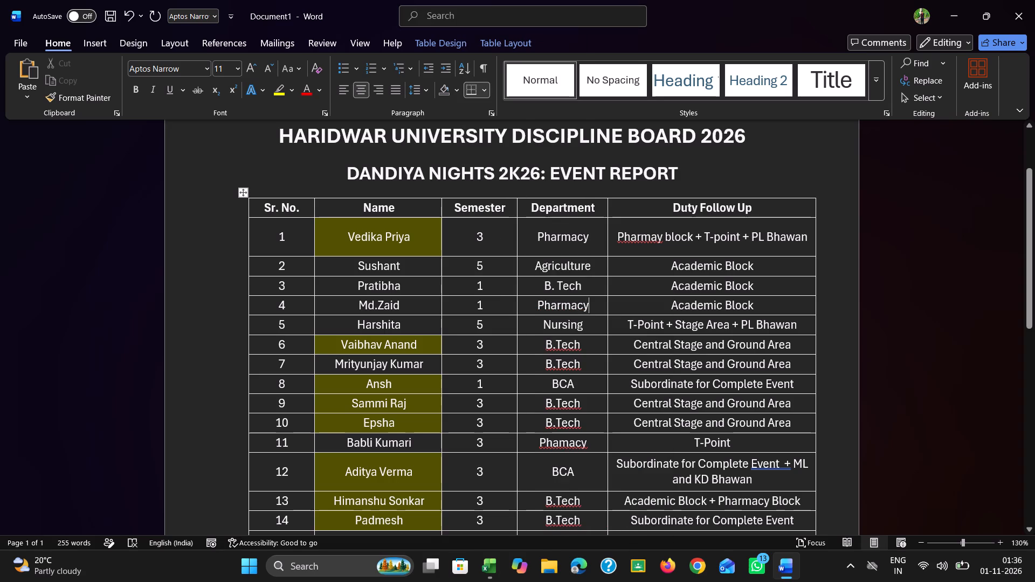
Ignore all spelling flags for B.Tech, using the Department entry in row 6.
{"action": "right_click", "coordinate": [565, 349]}
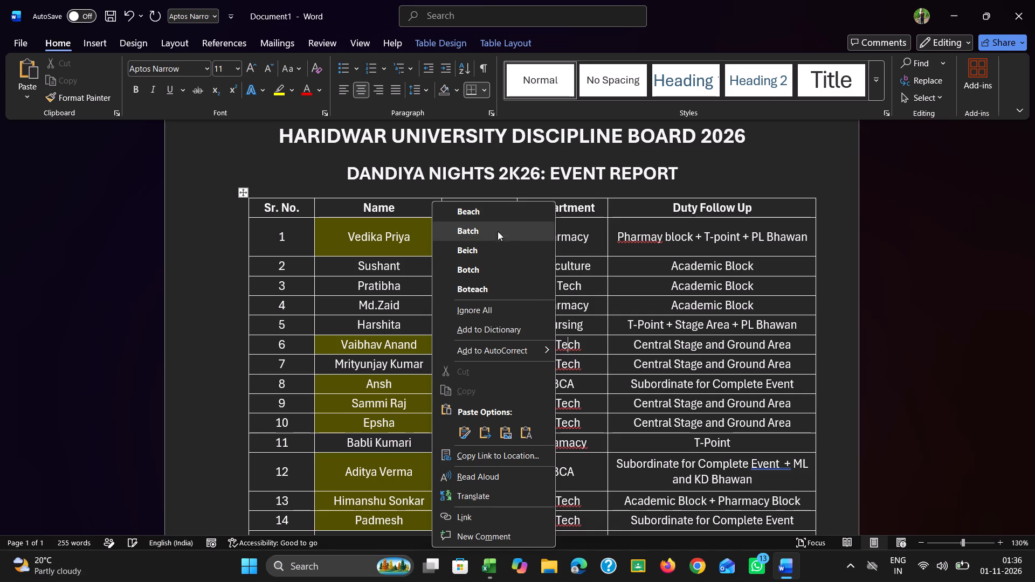
{"action": "left_click", "coordinate": [477, 305]}
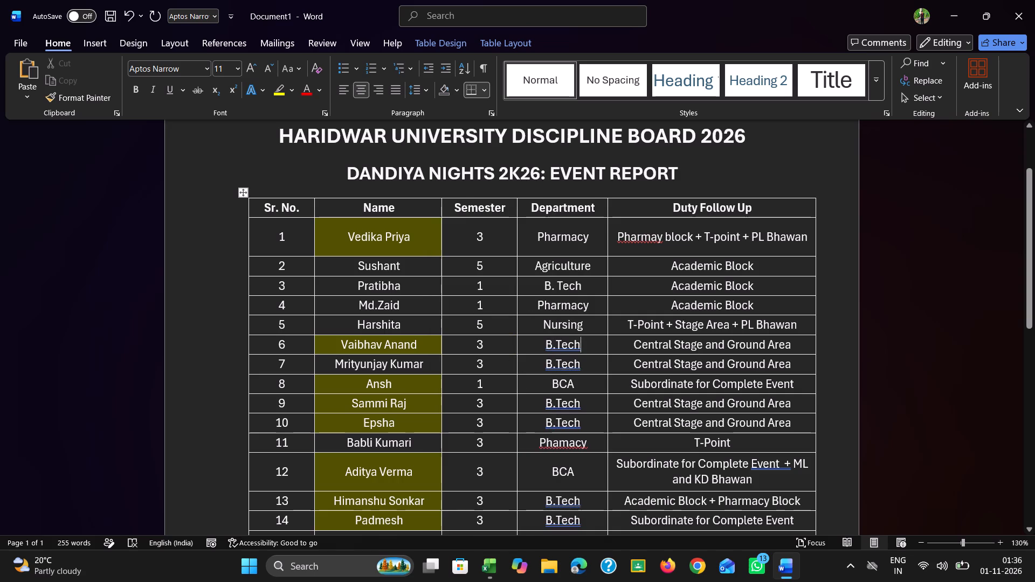
Correct the Department entries in rows 7, 6, 10 and 9 to the suggested B. Tech.
{"action": "right_click", "coordinate": [560, 373]}
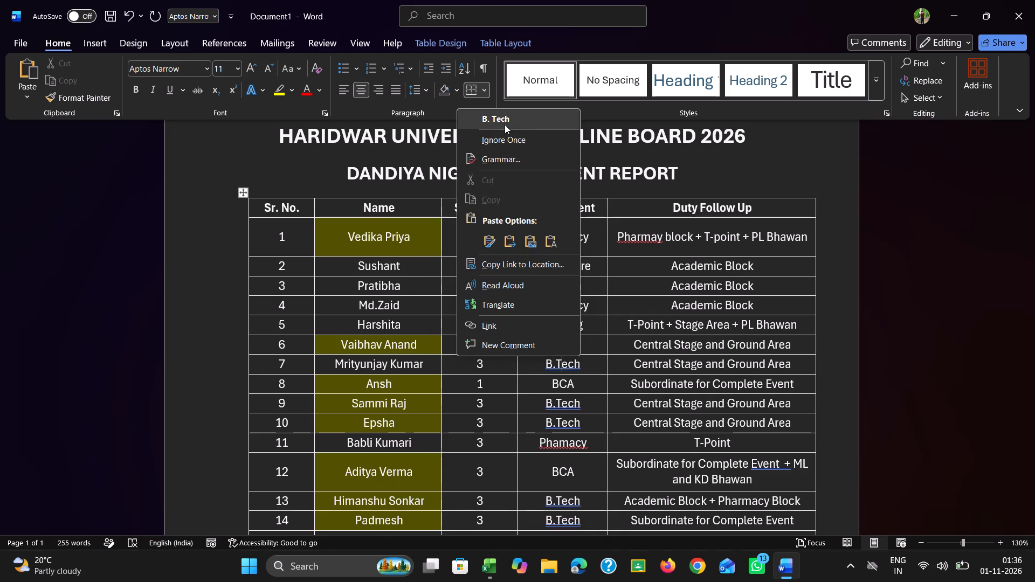
{"action": "left_click", "coordinate": [504, 123]}
{"action": "right_click", "coordinate": [557, 342]}
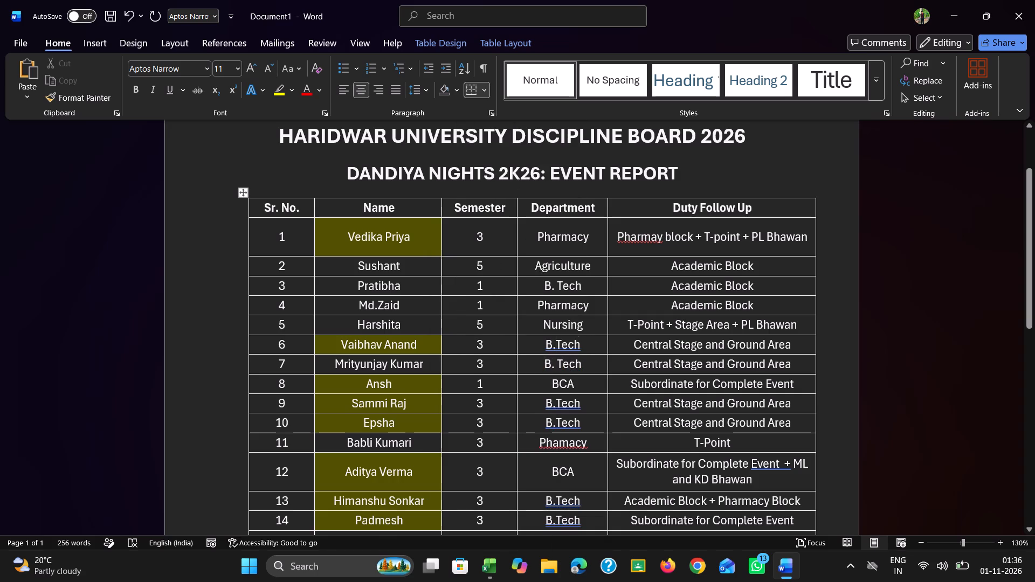
{"action": "left_click", "coordinate": [518, 95]}
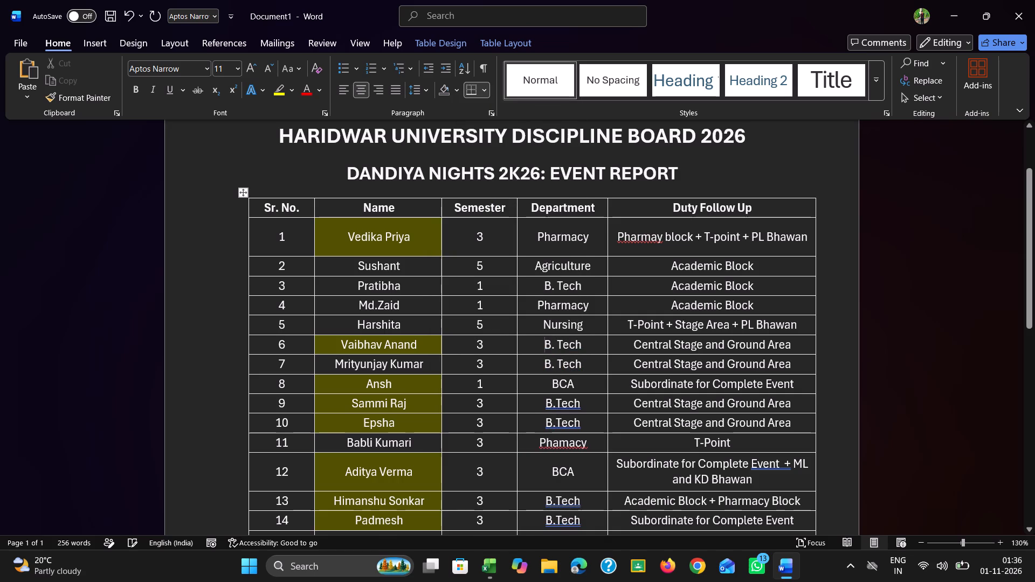
{"action": "right_click", "coordinate": [550, 418]}
{"action": "left_click", "coordinate": [509, 176]}
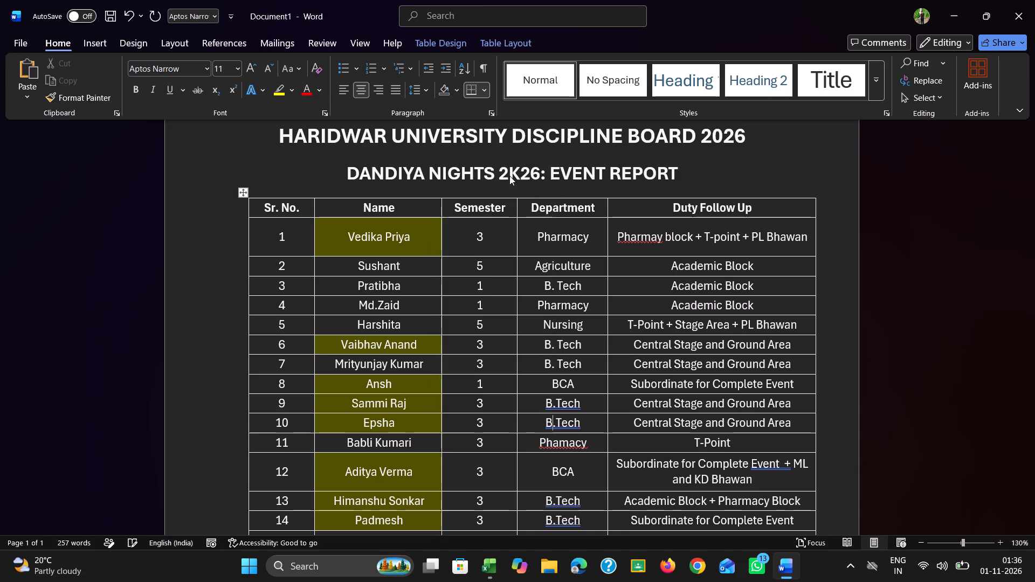
{"action": "right_click", "coordinate": [569, 402]}
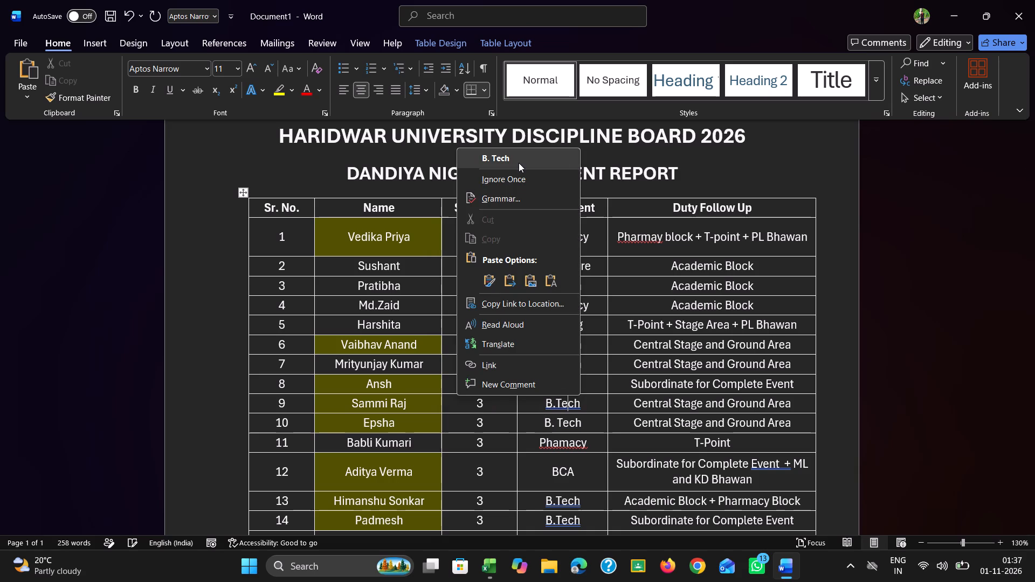
{"action": "left_click", "coordinate": [518, 162]}
Correct the Department entries in rows 13 and 14 to the suggested B. Tech.
{"action": "scroll", "coordinate": [547, 289], "scroll_direction": "down", "scroll_amount": 3}
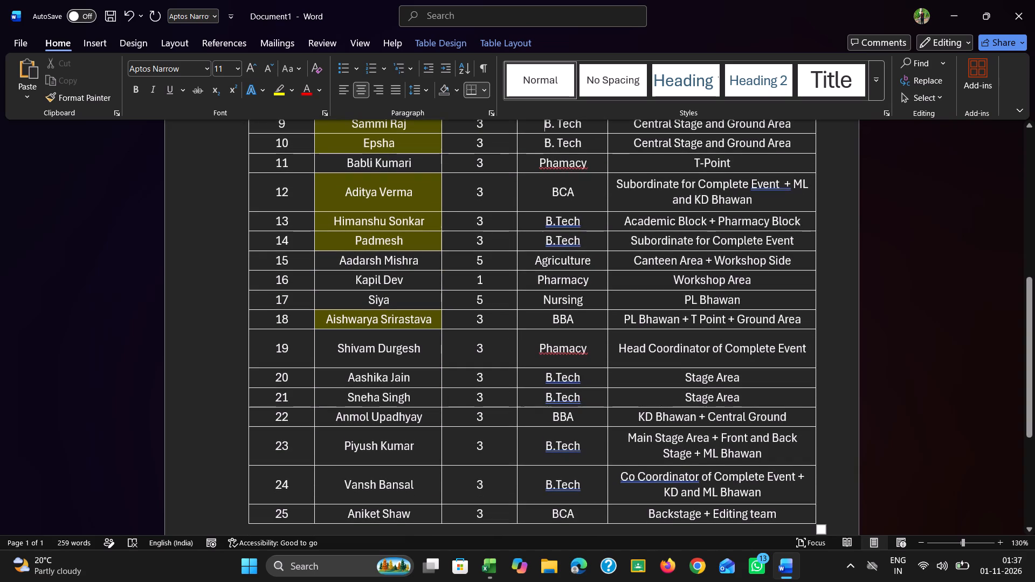
{"action": "right_click", "coordinate": [560, 220]}
{"action": "left_click", "coordinate": [512, 247]}
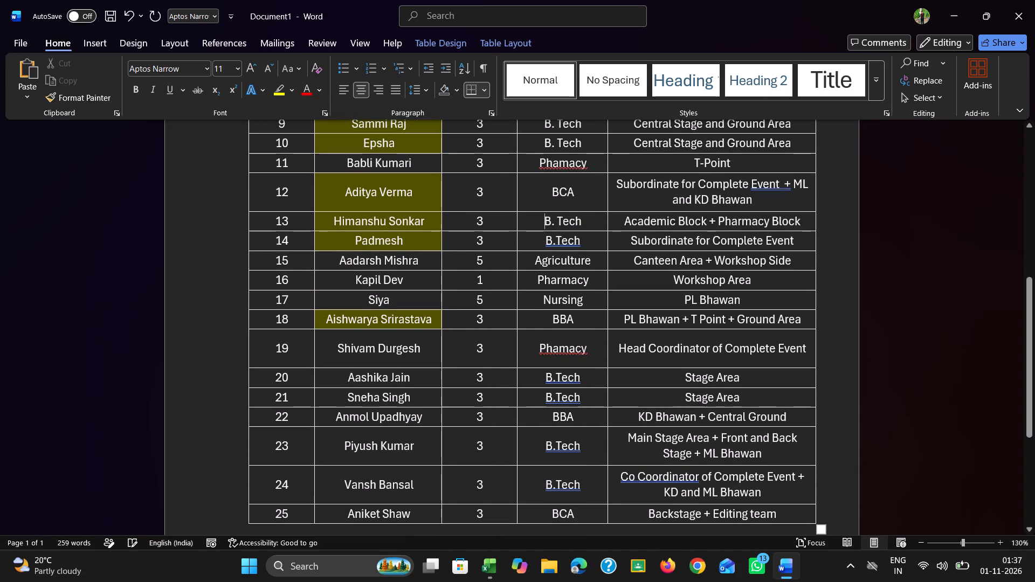
{"action": "right_click", "coordinate": [560, 241]}
{"action": "left_click", "coordinate": [522, 255]}
Correct the Department entries in rows 11 and 19 to the suggested spelling Pharmacy.
{"action": "left_click", "coordinate": [546, 165]}
{"action": "right_click", "coordinate": [545, 165]}
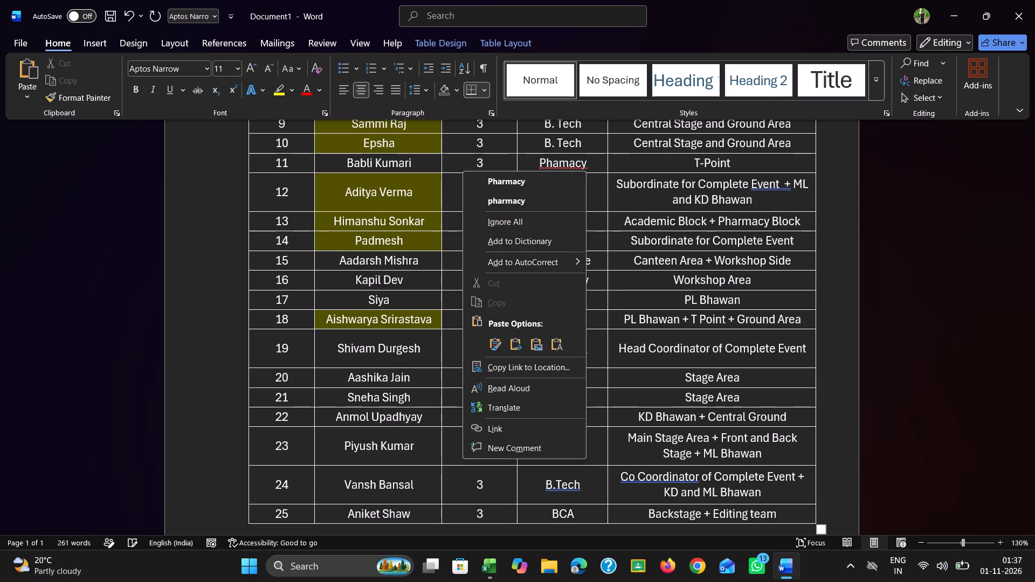
{"action": "left_click", "coordinate": [520, 179]}
{"action": "right_click", "coordinate": [555, 355]}
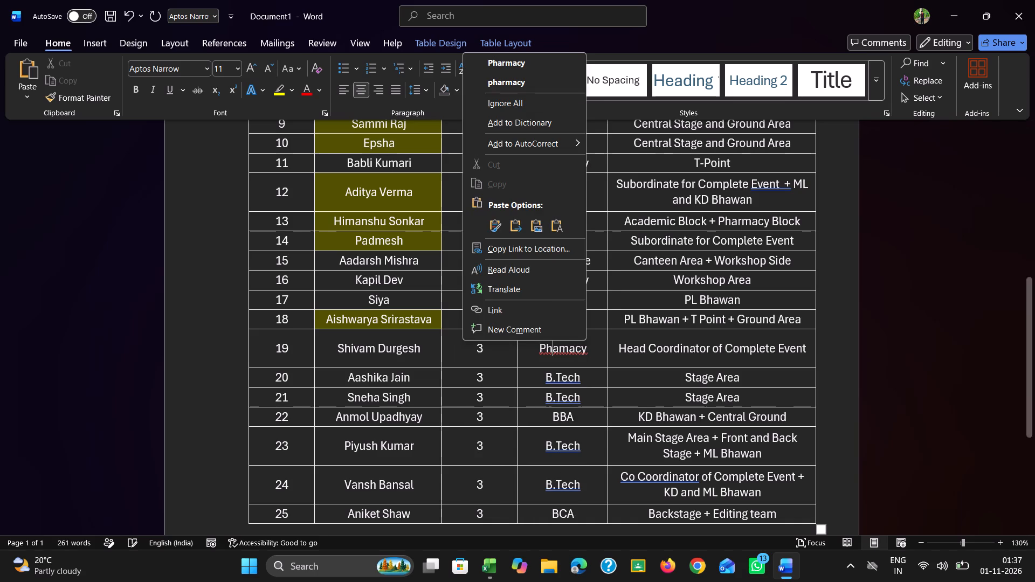
{"action": "left_click", "coordinate": [525, 71]}
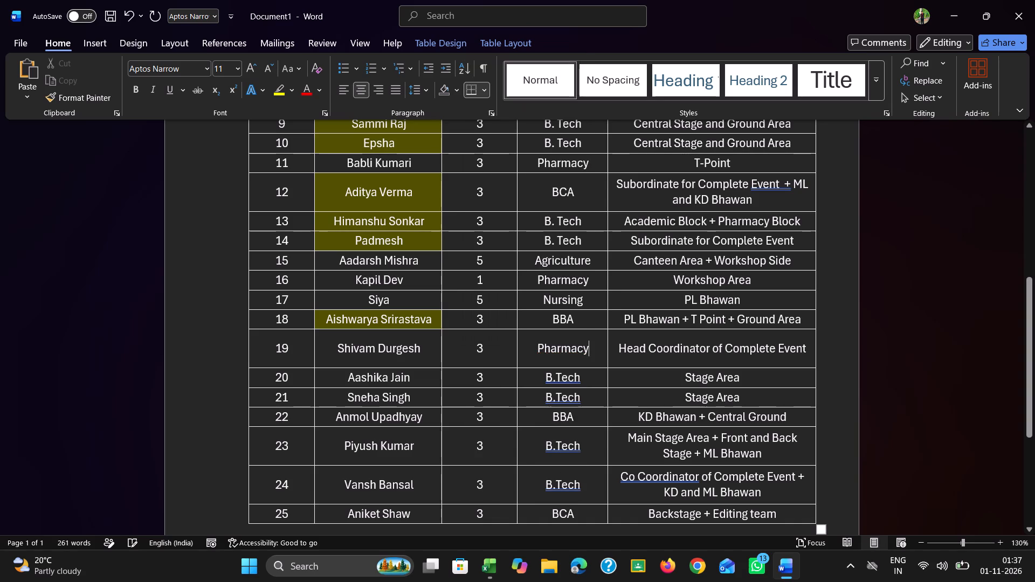
Correct the Department entries in rows 20, 21, 23 and 24 to the suggested B. Tech.
{"action": "right_click", "coordinate": [547, 375]}
{"action": "left_click", "coordinate": [503, 132]}
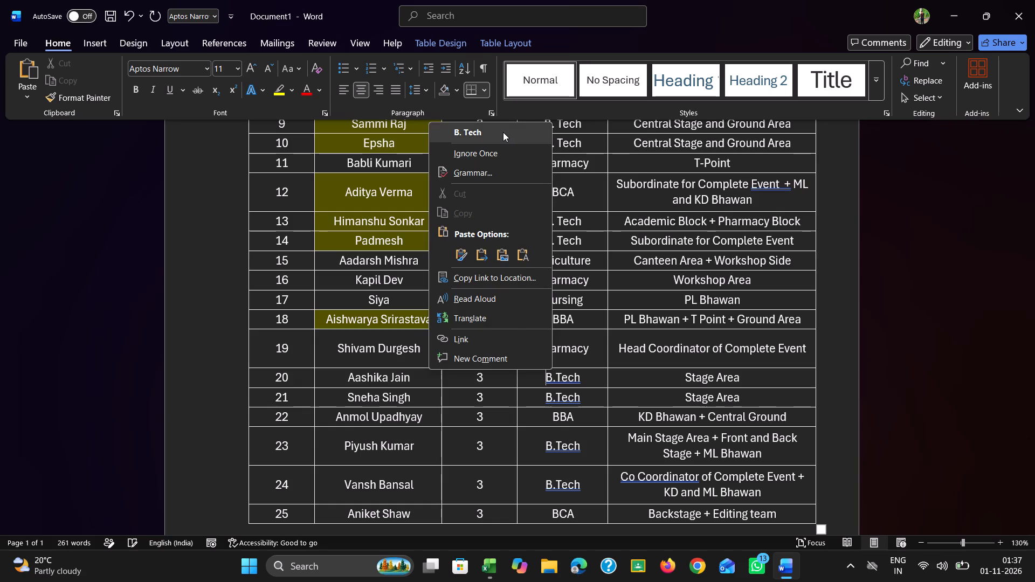
{"action": "right_click", "coordinate": [568, 392]}
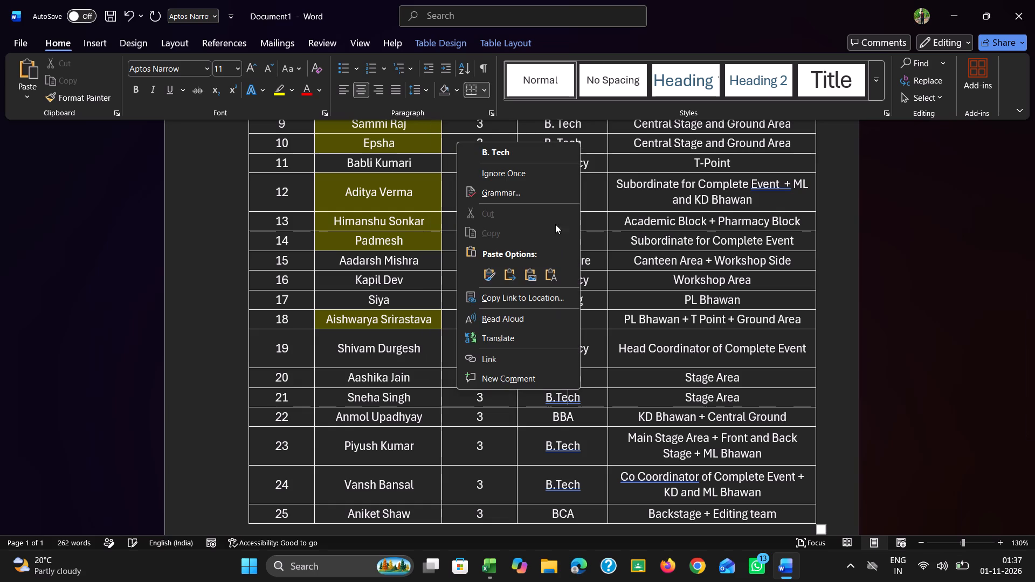
{"action": "left_click", "coordinate": [525, 151]}
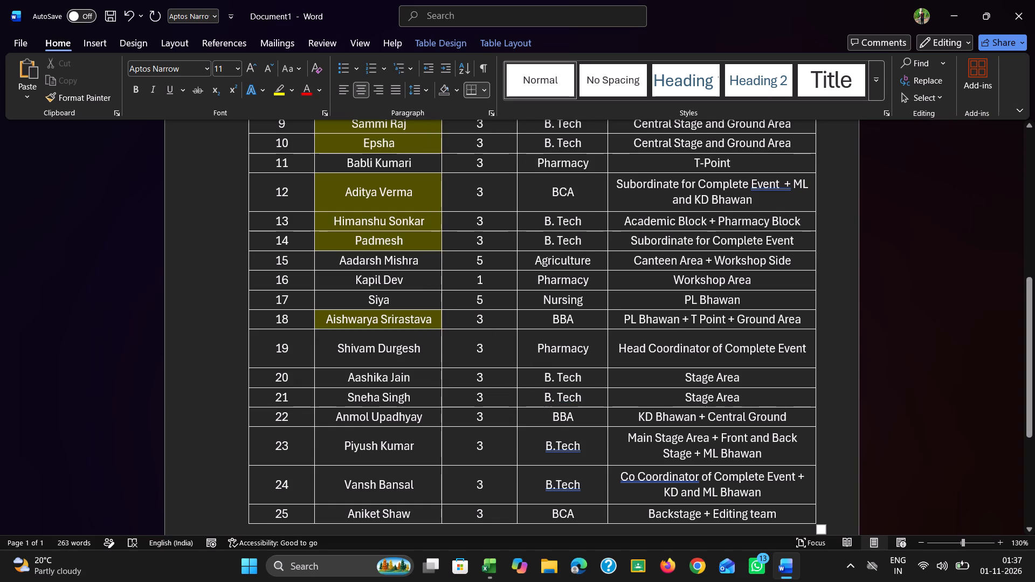
{"action": "right_click", "coordinate": [576, 446]}
{"action": "left_click", "coordinate": [509, 201]}
{"action": "right_click", "coordinate": [565, 487]}
{"action": "left_click", "coordinate": [519, 241]}
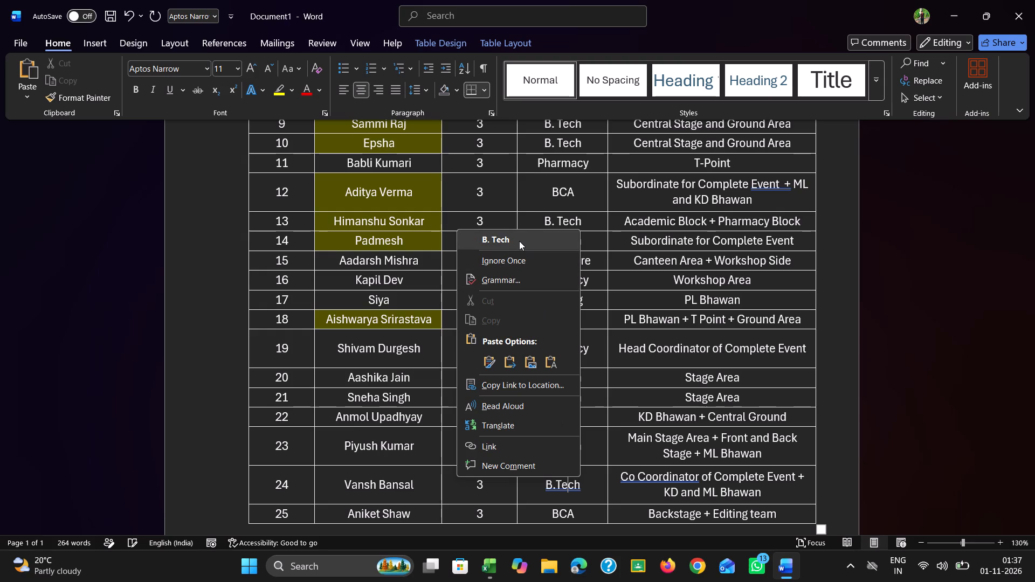
Accept the suggested Co-Coordinator spelling in the Duty Follow Up entry of row 24.
{"action": "scroll", "coordinate": [545, 320], "scroll_direction": "down", "scroll_amount": 1}
{"action": "right_click", "coordinate": [638, 300]}
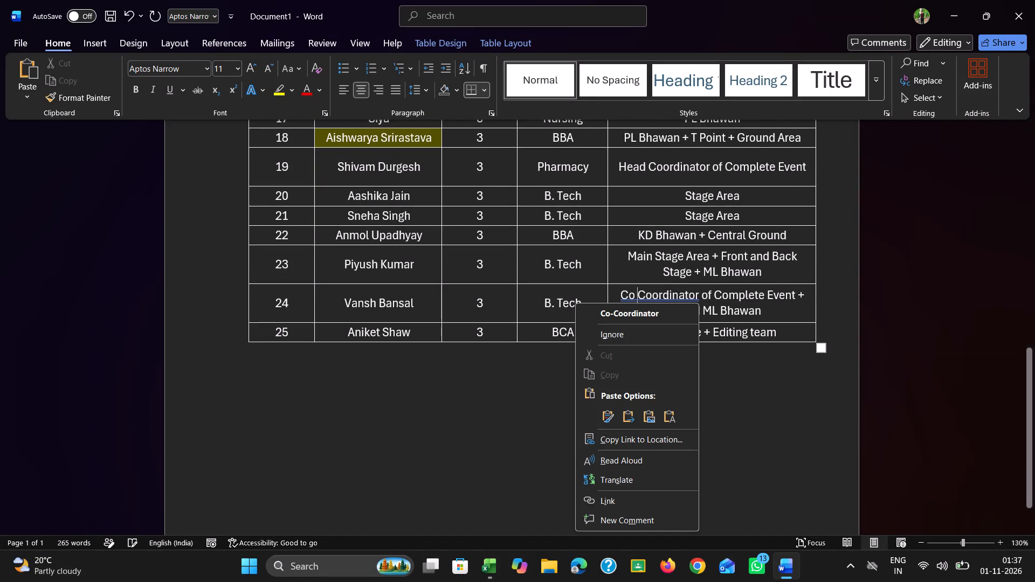
{"action": "left_click", "coordinate": [627, 309]}
Fix the flagged extra space after Event in the Duty Follow Up entry of row 12 using the suggestion.
{"action": "scroll", "coordinate": [659, 260], "scroll_direction": "up", "scroll_amount": 1}
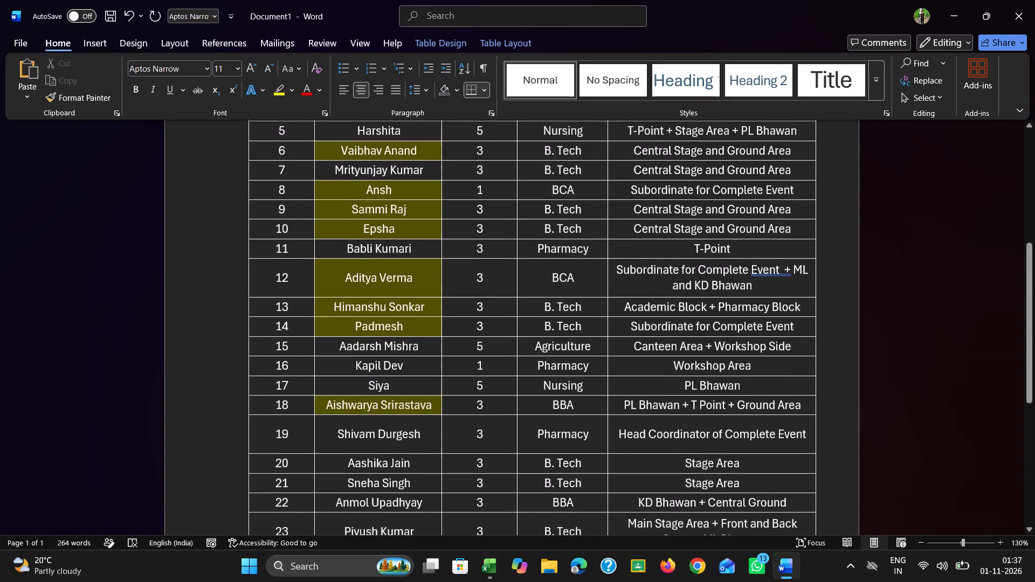
{"action": "scroll", "coordinate": [659, 260], "scroll_direction": "up", "scroll_amount": 1}
{"action": "right_click", "coordinate": [758, 282]}
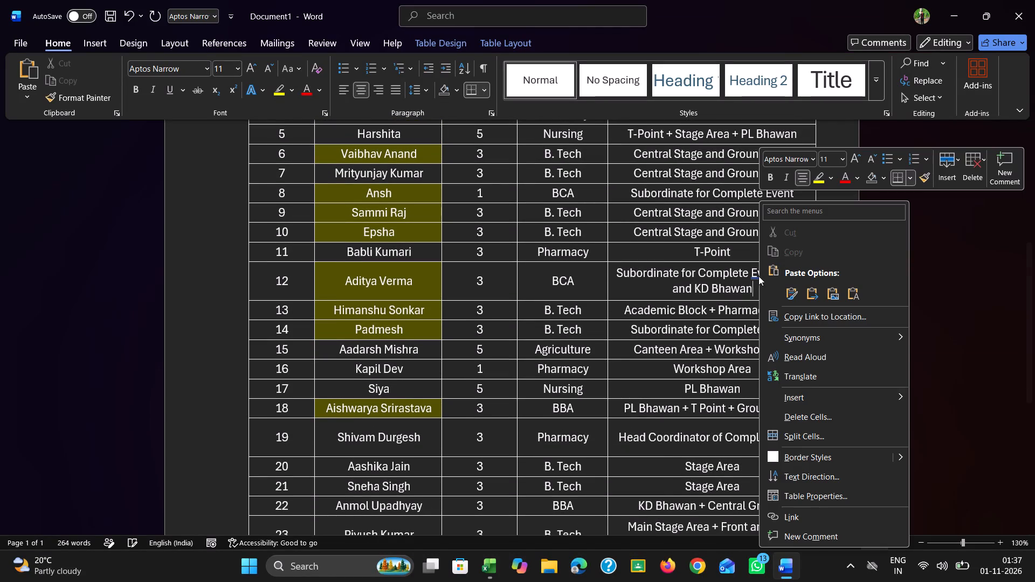
{"action": "right_click", "coordinate": [758, 276]}
{"action": "left_click", "coordinate": [740, 286]}
Correct the misspelled first word of row 1's Duty Follow Up entry to the suggested Pharmacy.
{"action": "scroll", "coordinate": [663, 247], "scroll_direction": "up", "scroll_amount": 1}
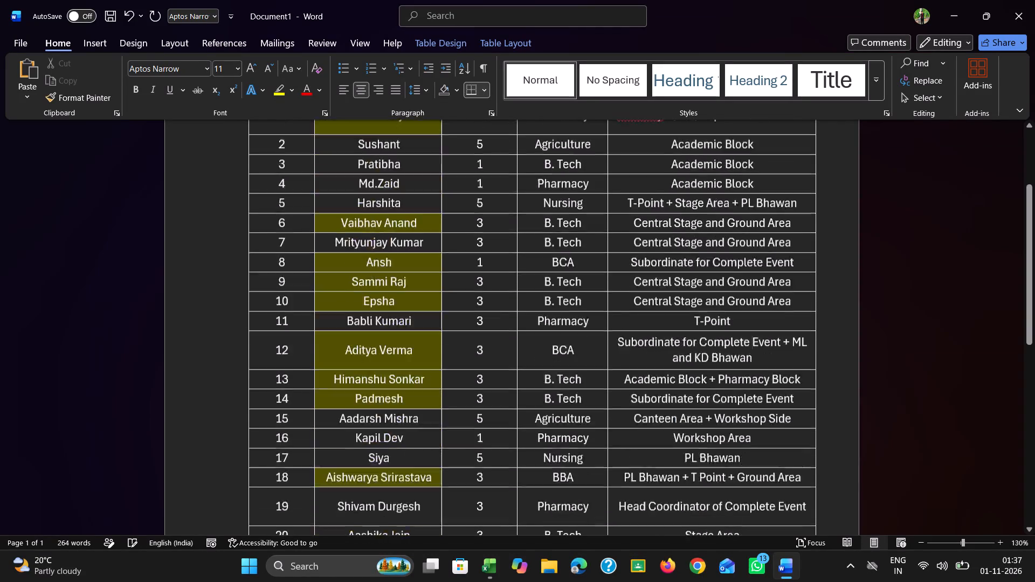
{"action": "scroll", "coordinate": [663, 247], "scroll_direction": "up", "scroll_amount": 1}
{"action": "scroll", "coordinate": [663, 247], "scroll_direction": "down", "scroll_amount": 1}
{"action": "right_click", "coordinate": [641, 294]}
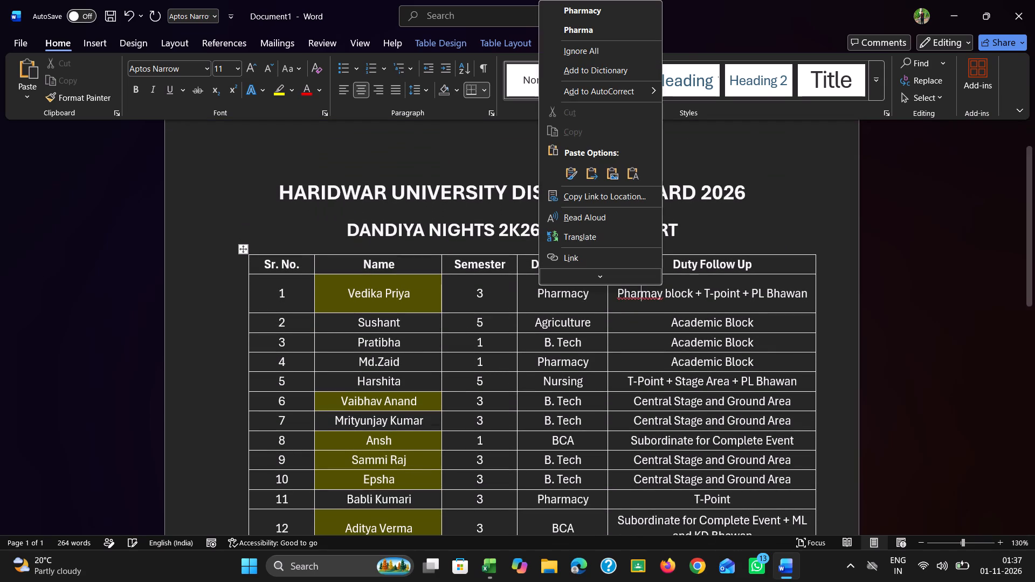
{"action": "left_click", "coordinate": [594, 16]}
Stretch the roster table downward from its lower corner to make all its rows taller.
{"action": "scroll", "coordinate": [565, 172], "scroll_direction": "down", "scroll_amount": 1}
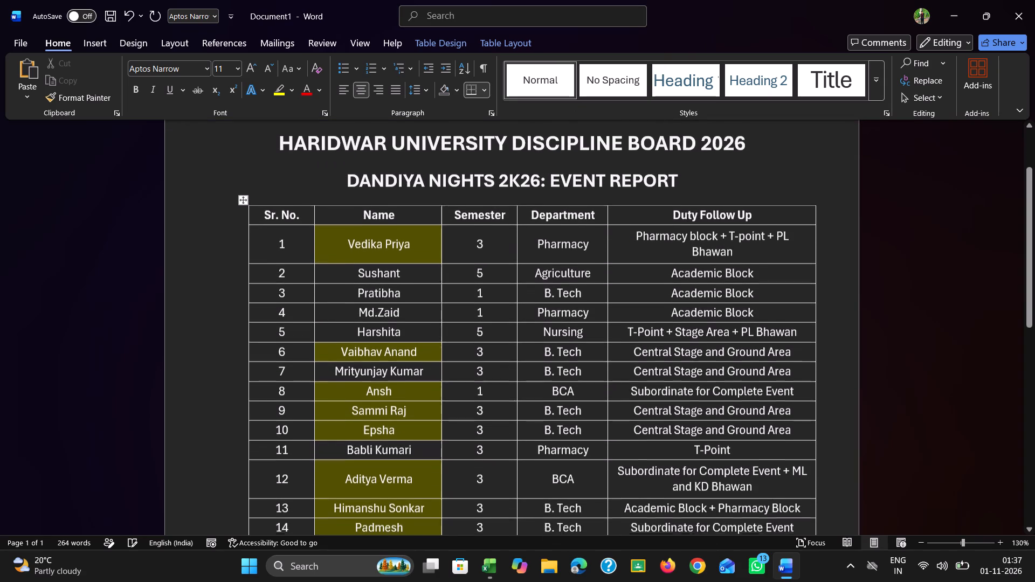
{"action": "scroll", "coordinate": [565, 172], "scroll_direction": "down", "scroll_amount": 2}
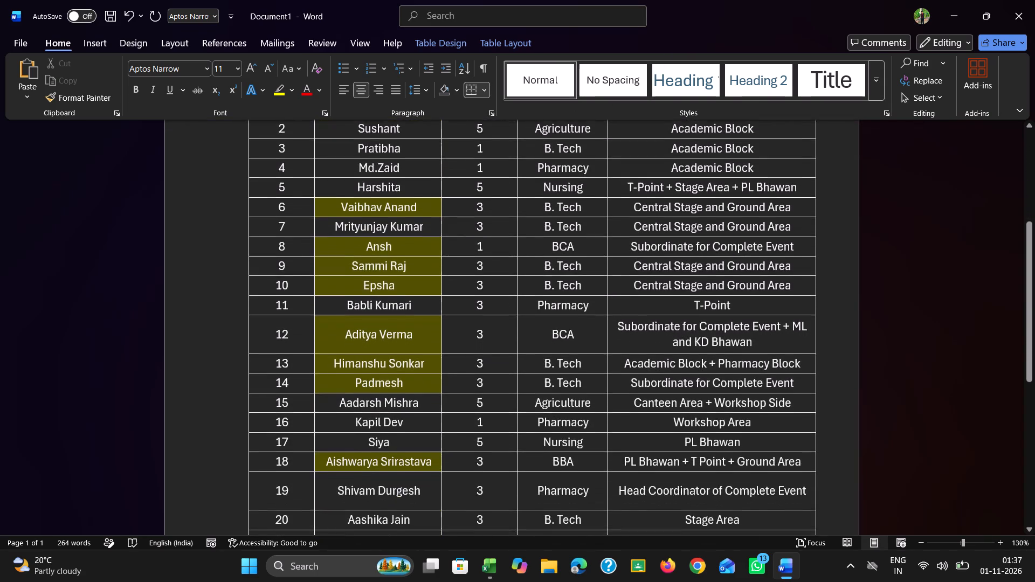
{"action": "scroll", "coordinate": [565, 172], "scroll_direction": "down", "scroll_amount": 2}
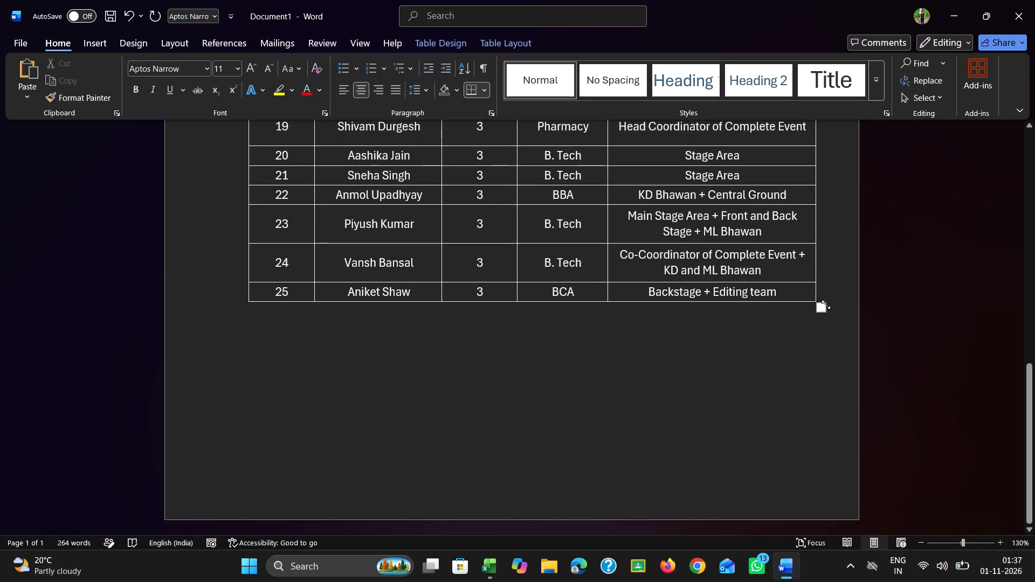
{"action": "left_click_drag", "start_coordinate": [819, 308], "coordinate": [814, 368]}
Dismiss the Google Drive notification about disconnecting the device.
{"action": "scroll", "coordinate": [789, 386], "scroll_direction": "right", "scroll_amount": 1}
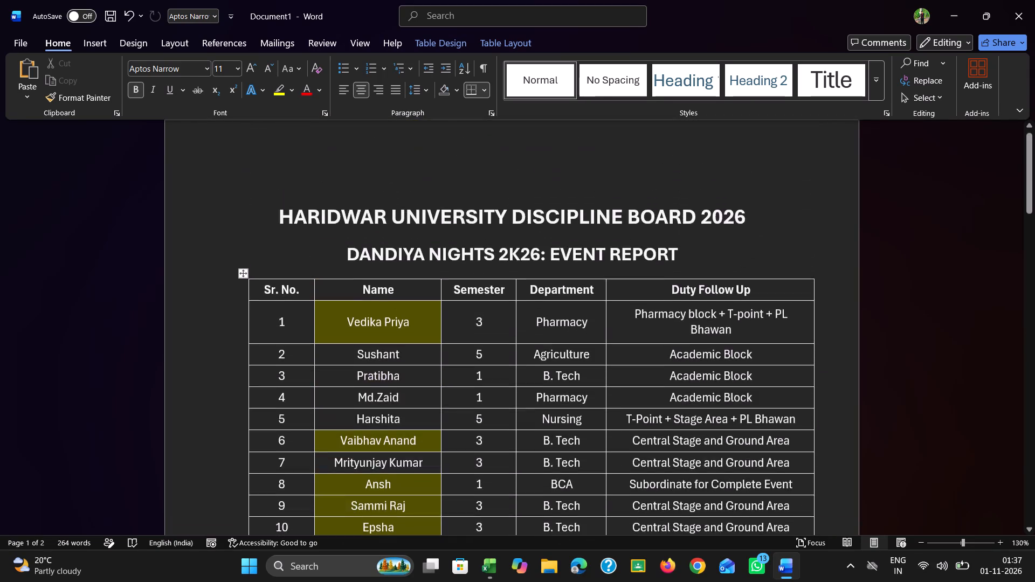
{"action": "scroll", "coordinate": [789, 386], "scroll_direction": "right", "scroll_amount": 1}
{"action": "scroll", "coordinate": [789, 386], "scroll_direction": "down", "scroll_amount": 1}
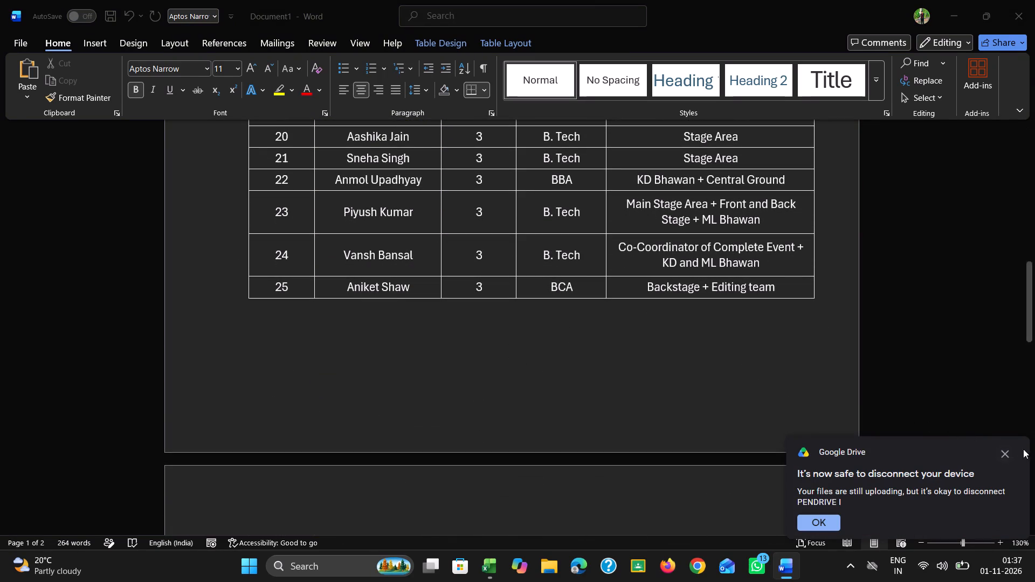
{"action": "left_click", "coordinate": [1008, 451]}
Delete the extra blank paragraph after the table to remove the empty second page.
{"action": "left_click", "coordinate": [588, 485]}
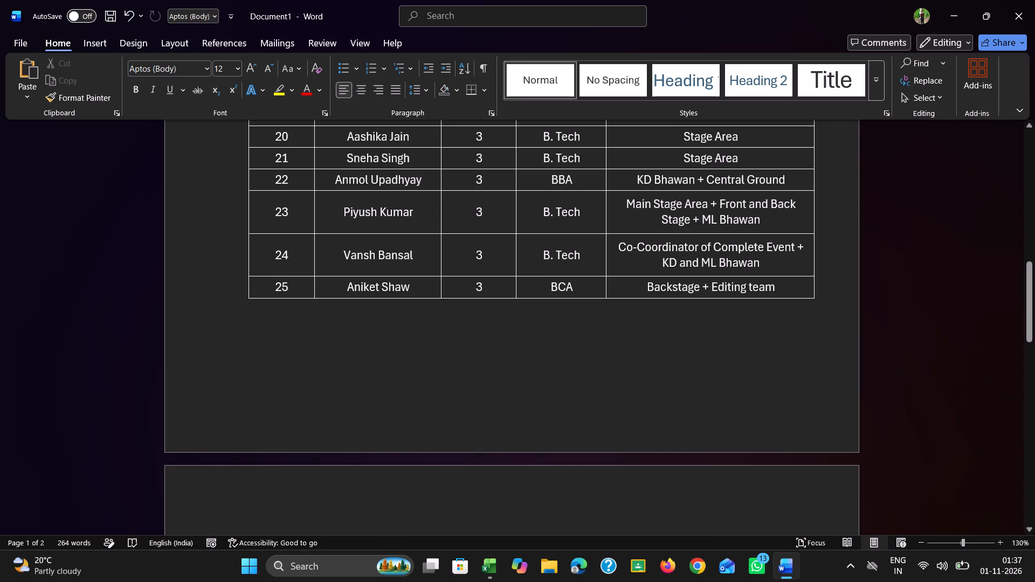
{"action": "scroll", "coordinate": [487, 455], "scroll_direction": "down", "scroll_amount": 2}
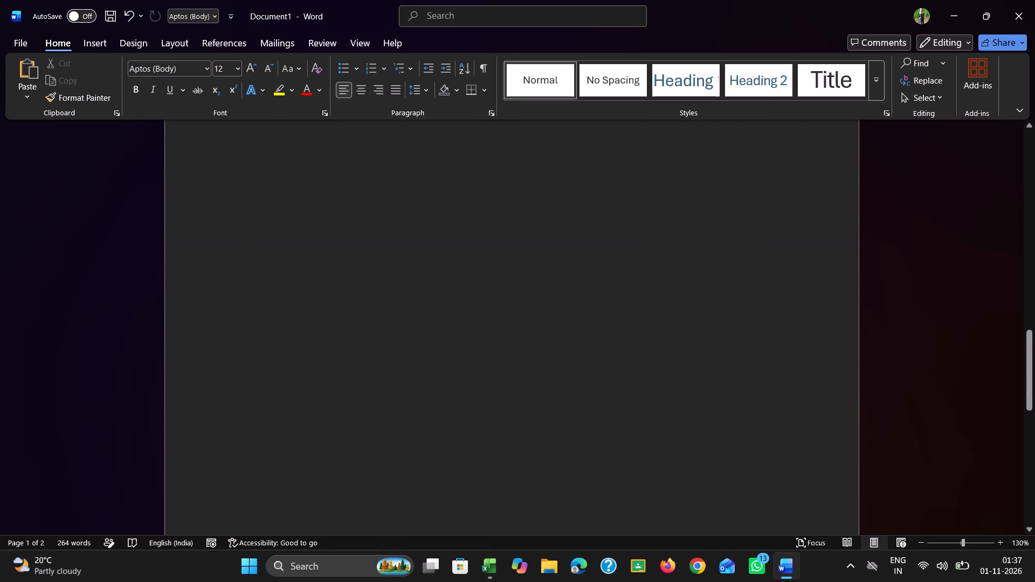
{"action": "key", "text": "BackSpace"}
Shrink the roster table's height slightly from its lower corner.
{"action": "scroll", "coordinate": [487, 455], "scroll_direction": "up", "scroll_amount": 1}
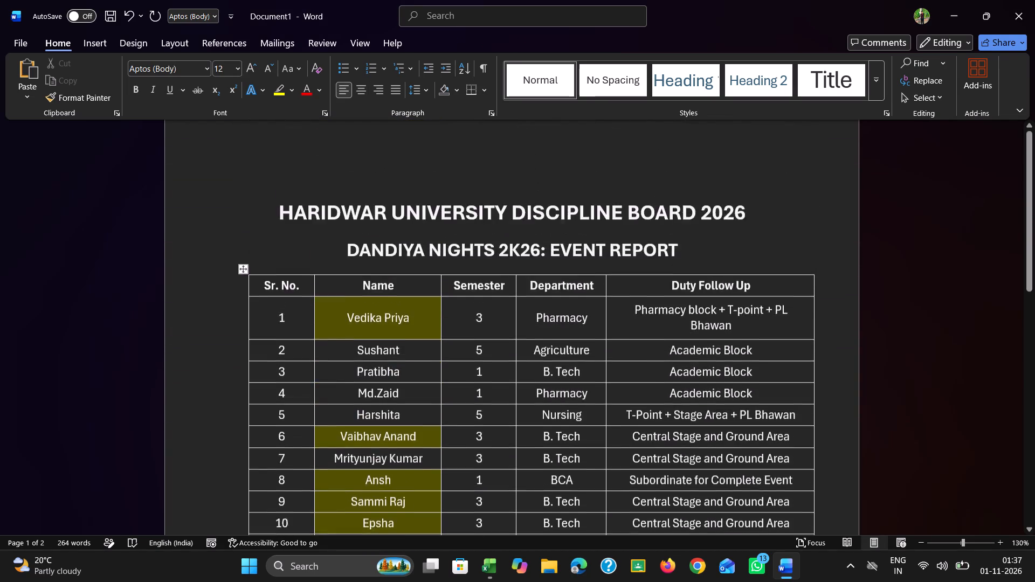
{"action": "scroll", "coordinate": [487, 455], "scroll_direction": "up", "scroll_amount": 1}
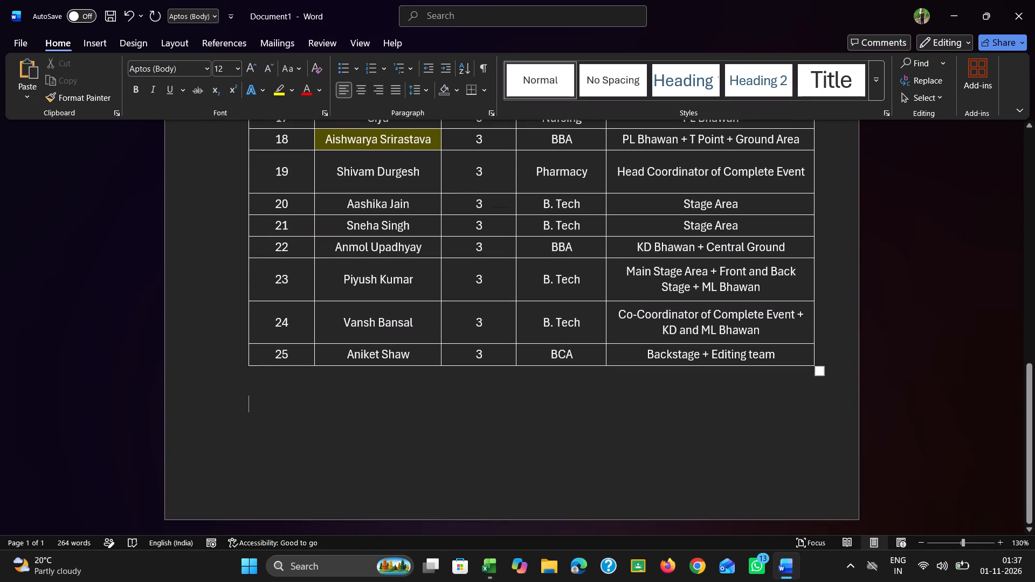
{"action": "left_click_drag", "start_coordinate": [817, 373], "coordinate": [817, 343]}
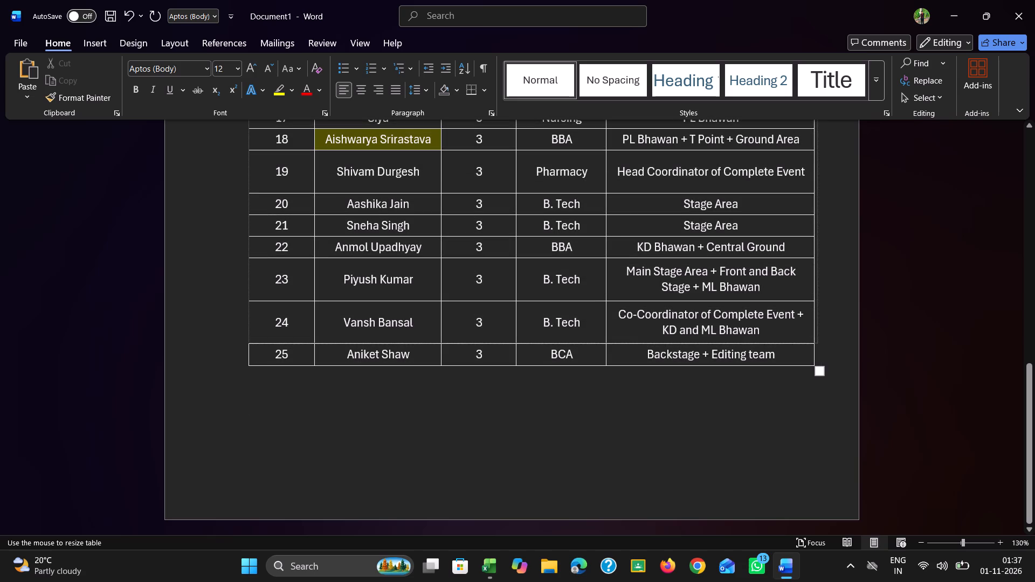
{"action": "left_click_drag", "start_coordinate": [817, 343], "coordinate": [814, 332]}
Add one blank line below the roster table, keeping the document on a single page.
{"action": "scroll", "coordinate": [767, 376], "scroll_direction": "down", "scroll_amount": 1}
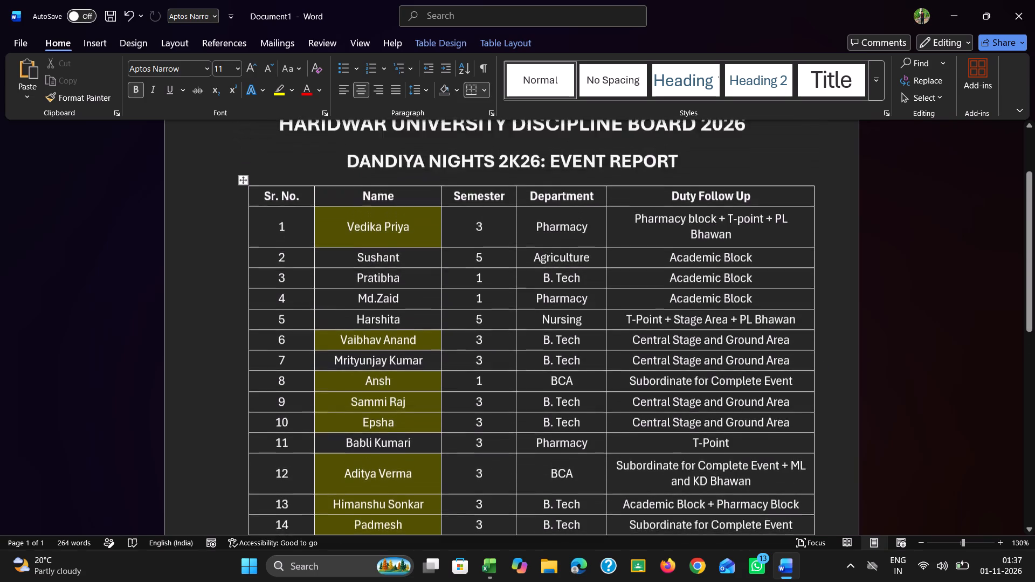
{"action": "scroll", "coordinate": [767, 376], "scroll_direction": "down", "scroll_amount": 2}
{"action": "left_click", "coordinate": [681, 433]}
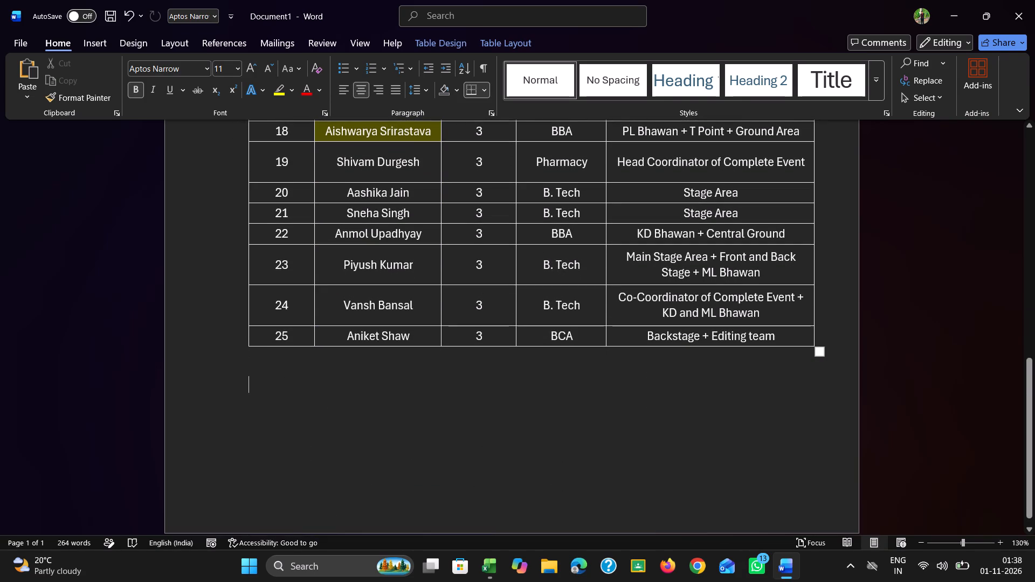
{"action": "key", "text": "Return"}
{"action": "key", "text": "Return"}
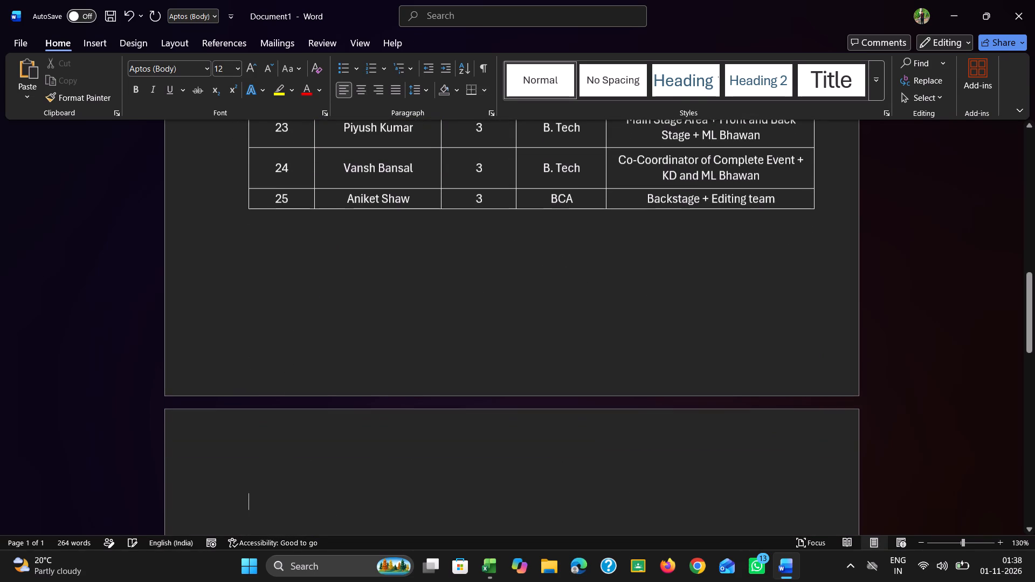
{"action": "key", "text": "BackSpace"}
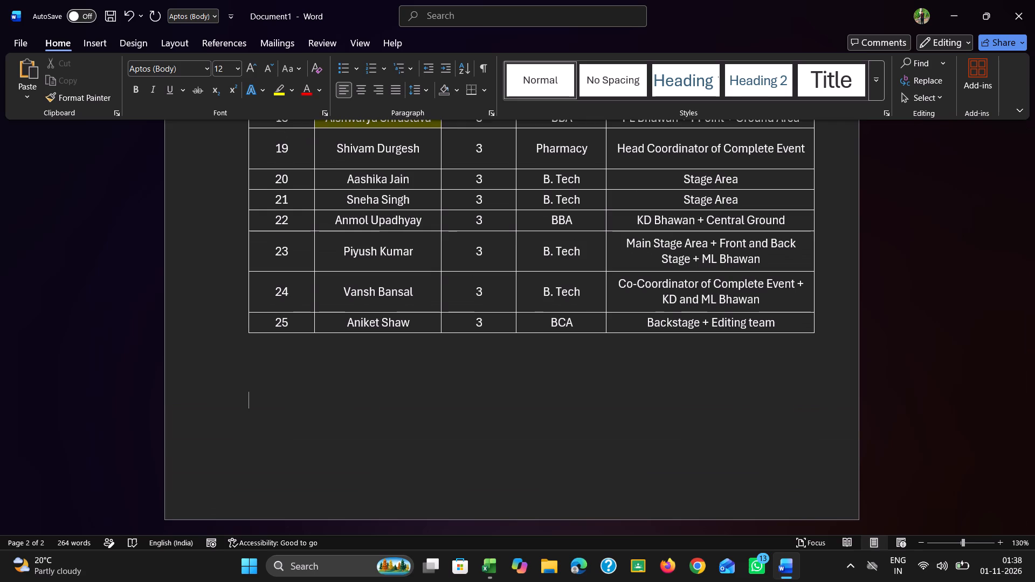
Enter "Proctor" as the first signature line below the roster table and start a new line.
{"action": "key", "text": "BackSpace"}
{"action": "type", "text": "PRO"}
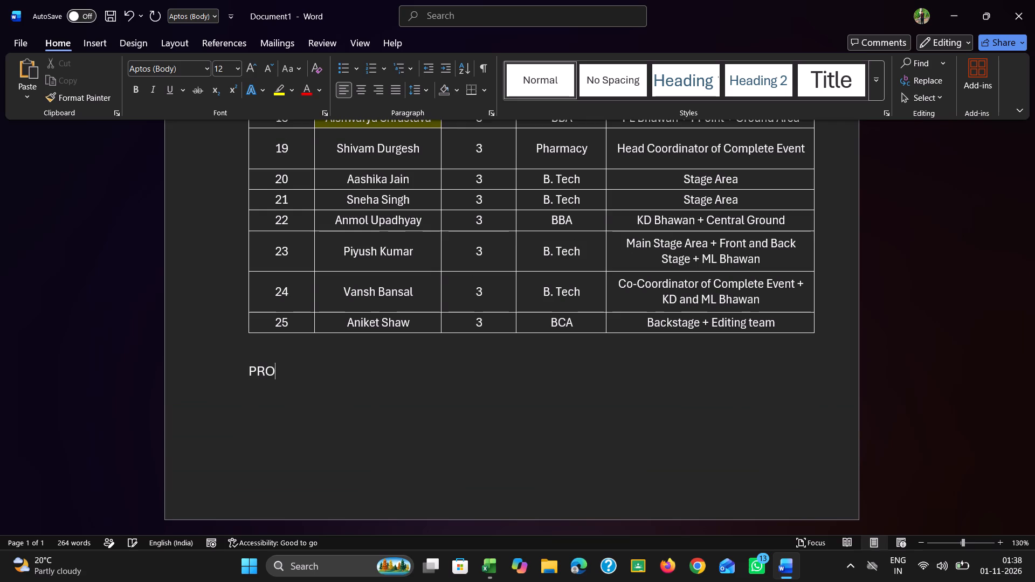
{"action": "key", "text": "BackSpace"}
{"action": "key", "text": "BackSpace"}
{"action": "type", "text": "roctor"}
{"action": "key", "text": "space"}
{"action": "type", "text": "oard"}
{"action": "key", "text": "Return"}
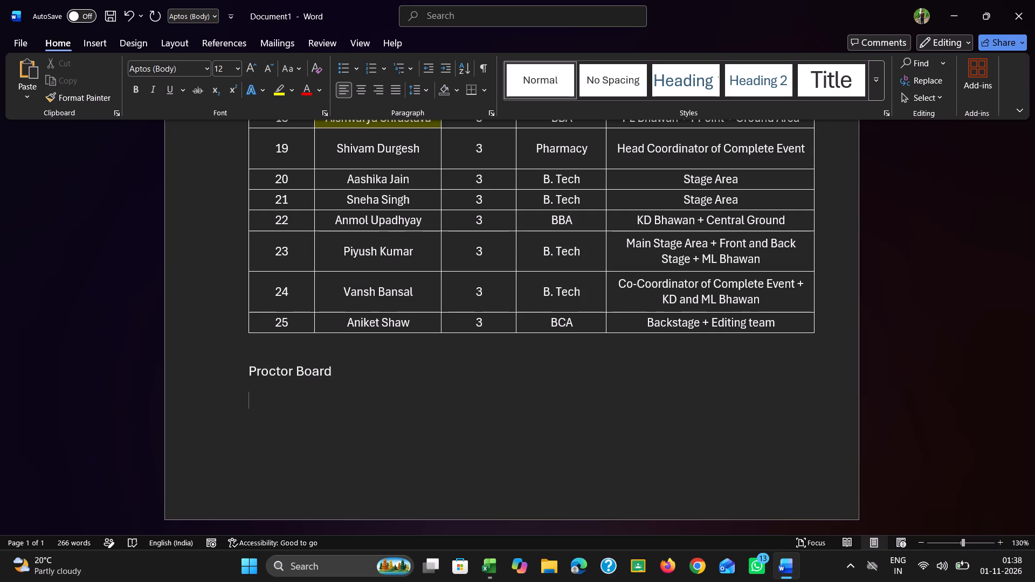
{"action": "key", "text": "BackSpace"}
{"action": "key", "text": "BackSpace"}
{"action": "key", "text": "BackSpace"}
{"action": "key", "text": "BackSpace"}
{"action": "key", "text": "BackSpace"}
{"action": "key", "text": "Return"}
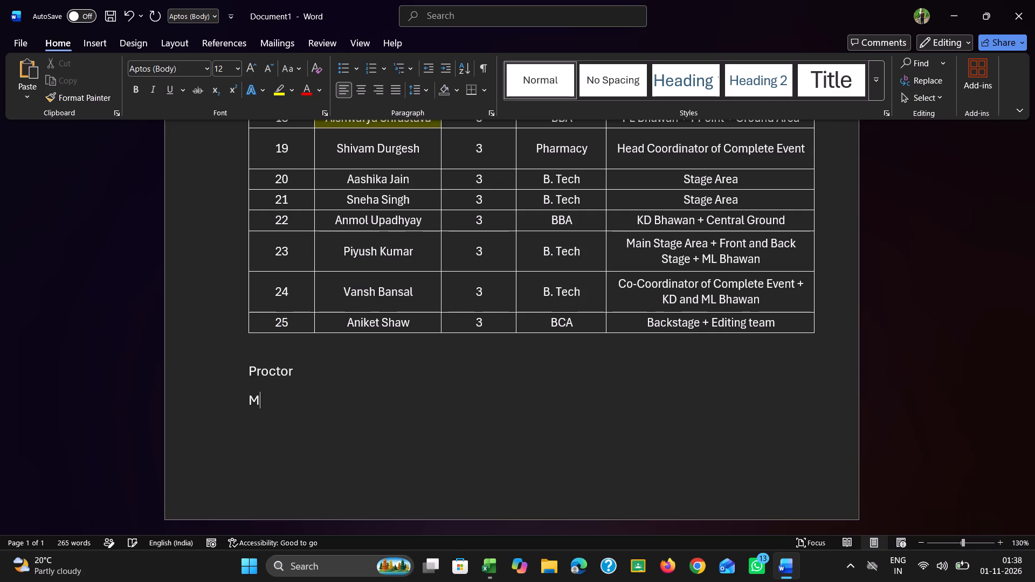
Enter the proctor's name with the titles "Mr. (Dr.) Prof." on the second signature line and start another line.
{"action": "key", "text": "r"}
{"action": "key", "text": "BackSpace"}
{"action": "key", "text": "BackSpace"}
{"action": "type", "text": "r."}
{"action": "key", "text": "space"}
{"action": "type", "text": "(D"}
{"action": "key", "text": "BackSpace"}
{"action": "key", "text": "period"}
{"action": "type", "text": ")"}
{"action": "key", "text": "space"}
{"action": "type", "text": "rof>"}
{"action": "key", "text": "space"}
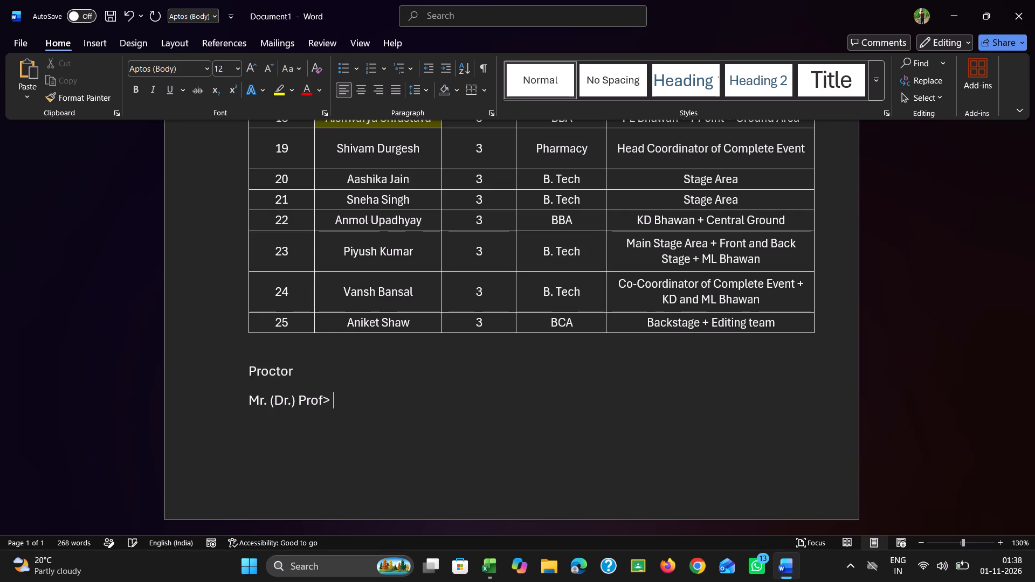
{"action": "key", "text": "BackSpace"}
{"action": "type", "text": "."}
{"action": "key", "text": "space"}
{"action": "key", "text": "BackSpace"}
{"action": "key", "text": "BackSpace"}
{"action": "key", "text": "BackSpace"}
{"action": "type", "text": "."}
{"action": "key", "text": "space"}
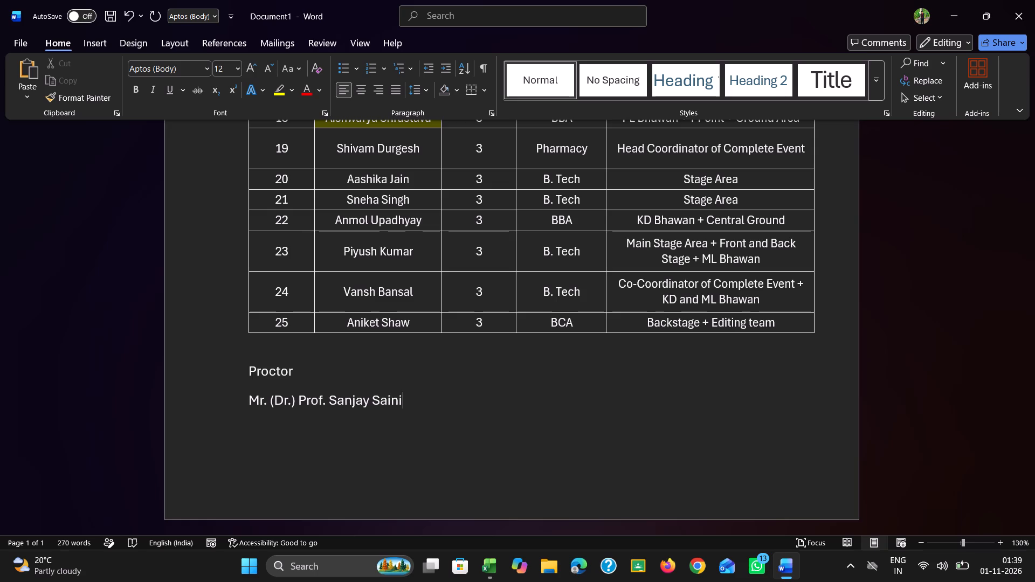
{"action": "key", "text": "Return"}
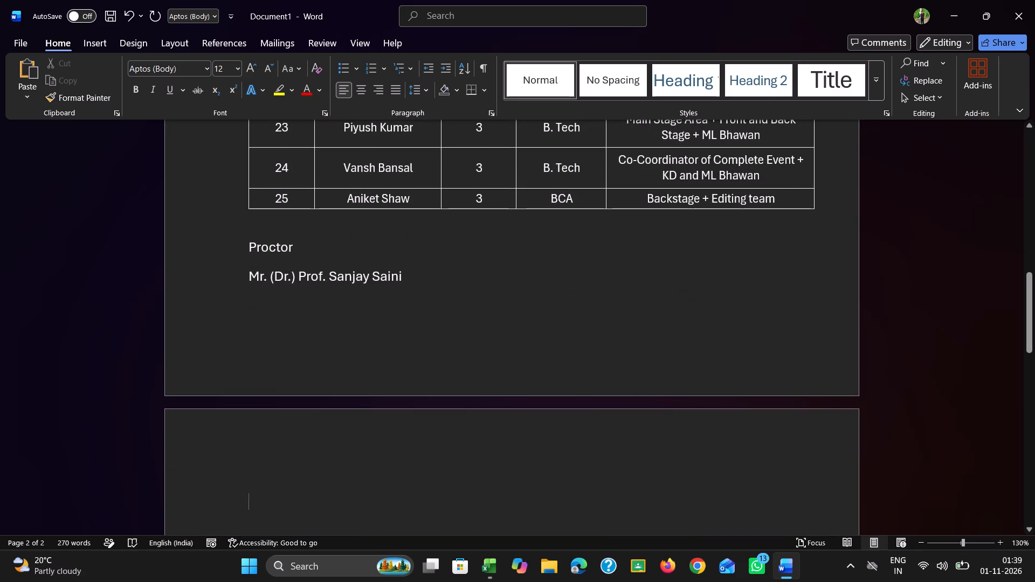
Shrink the roster table's height from its lower corner to pull the new signature line back onto the first page.
{"action": "left_click", "coordinate": [806, 205]}
{"action": "left_click_drag", "start_coordinate": [823, 213], "coordinate": [822, 186]}
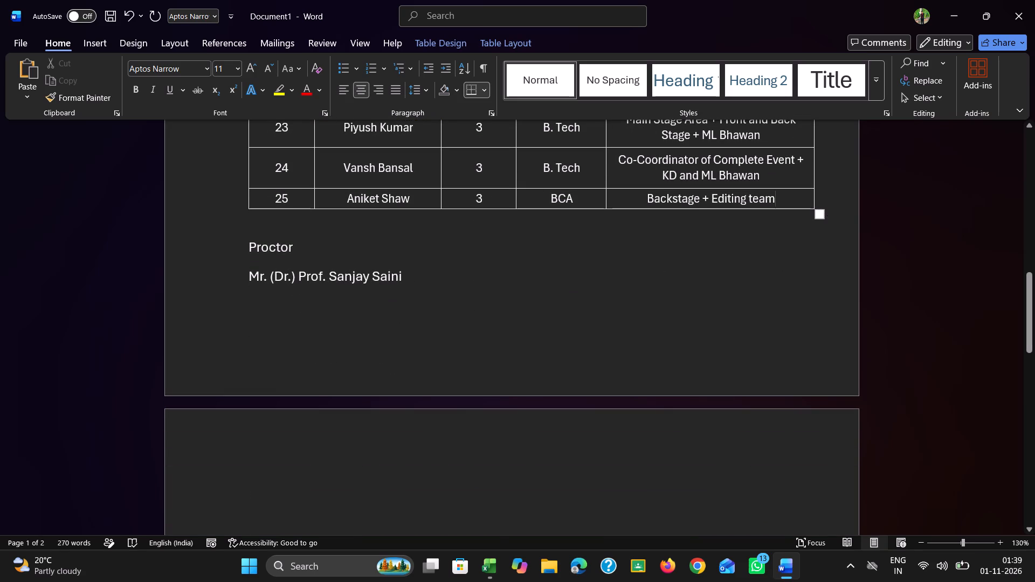
{"action": "left_click_drag", "start_coordinate": [822, 186], "coordinate": [818, 176]}
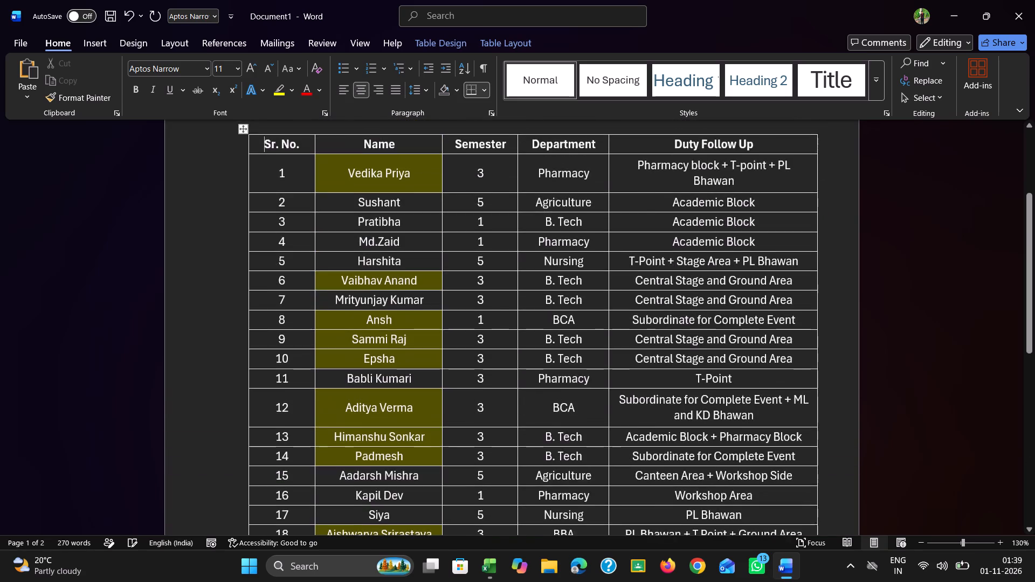
{"action": "scroll", "coordinate": [713, 243], "scroll_direction": "down", "scroll_amount": 2}
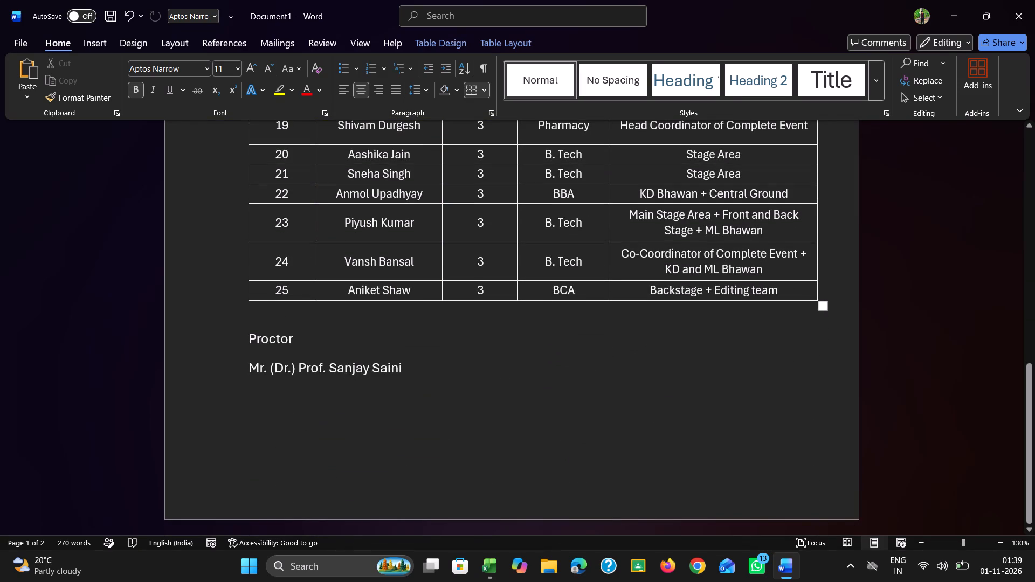
Enter "Discipline Cmmittee" on the line below the proctor's name and start a new line.
{"action": "left_click", "coordinate": [280, 396]}
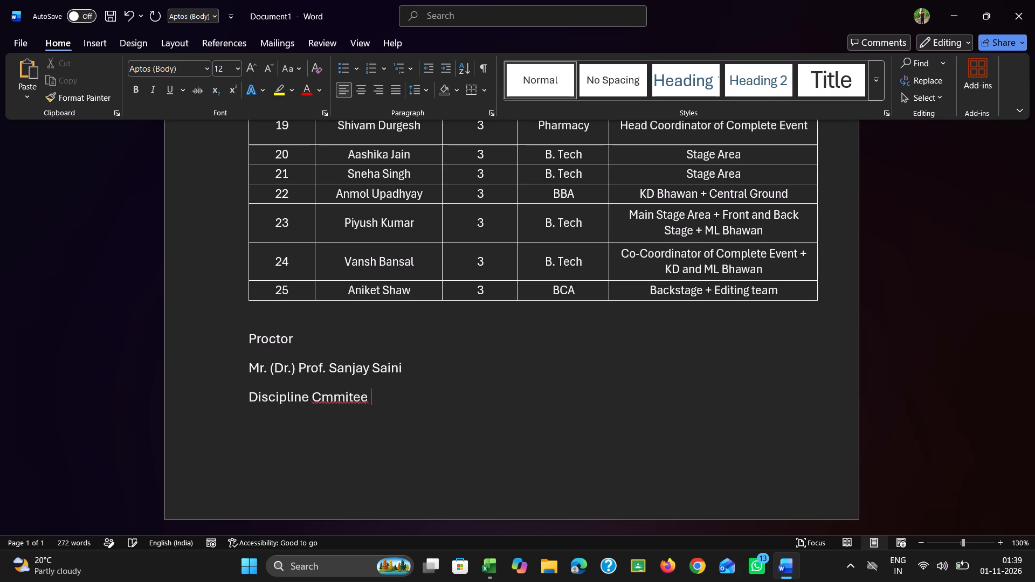
{"action": "key", "text": "BackSpace"}
{"action": "key", "text": "BackSpace"}
{"action": "key", "text": "BackSpace"}
{"action": "key", "text": "BackSpace"}
{"action": "type", "text": "tee"}
{"action": "key", "text": "Return"}
{"action": "key", "text": "BackSpace"}
{"action": "key", "text": "BackSpace"}
{"action": "key", "text": "BackSpace"}
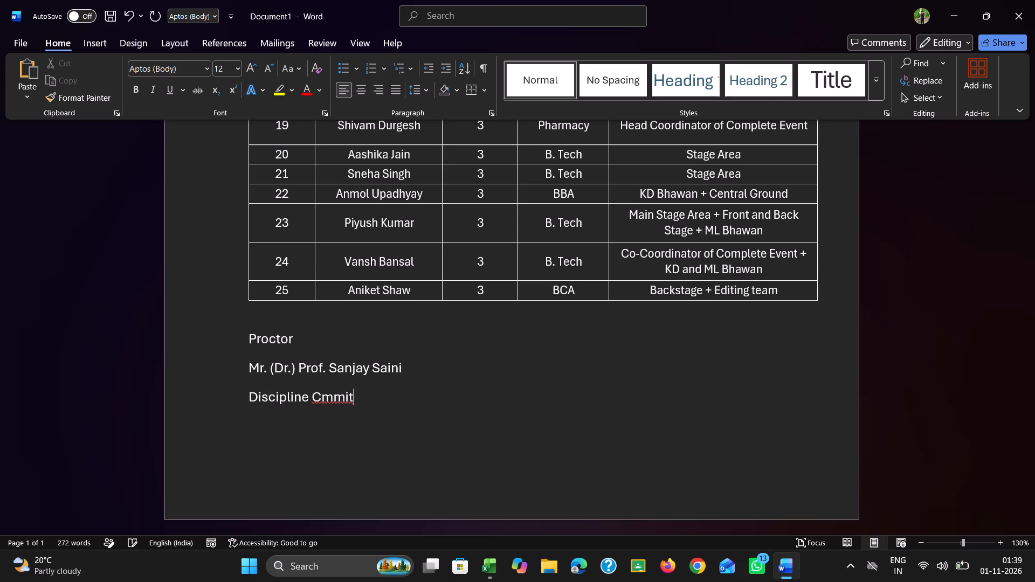
{"action": "type", "text": "tee"}
{"action": "key", "text": "Return"}
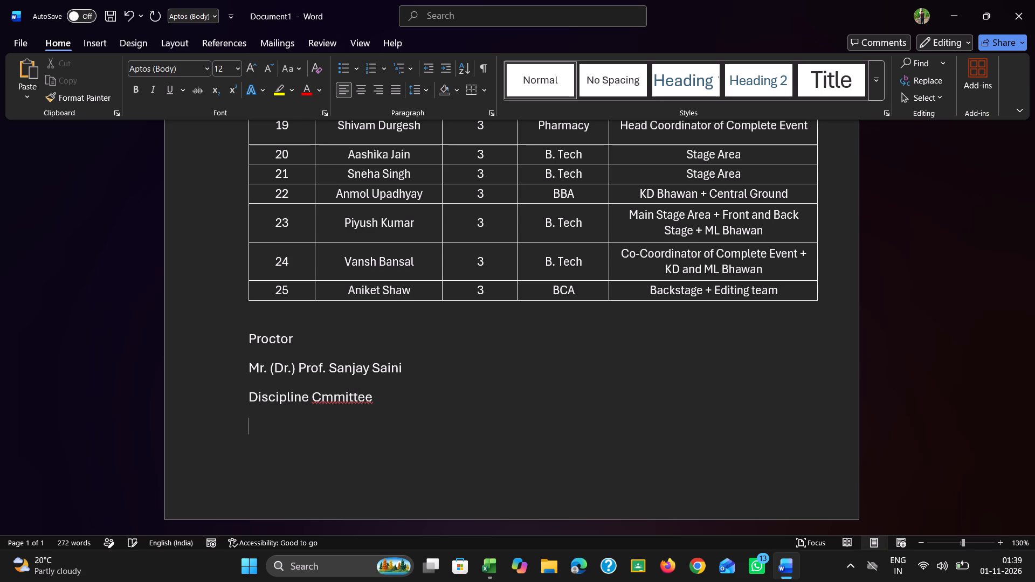
Enter "Haridwar University" as the last line of the signature block.
{"action": "key", "text": "s"}
{"action": "key", "text": "BackSpace"}
{"action": "type", "text": "aridwa"}
{"action": "key", "text": "space"}
{"action": "key", "text": "BackSpace"}
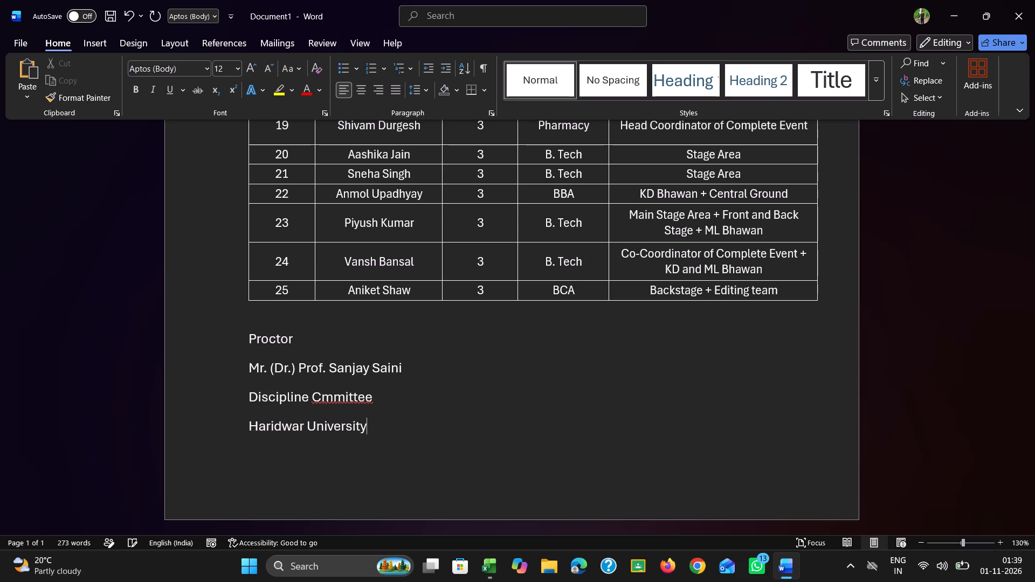
Correct the misspelled "Cmmittee" in the signature block to "Committee" using the spelling suggestion.
{"action": "right_click", "coordinate": [315, 394]}
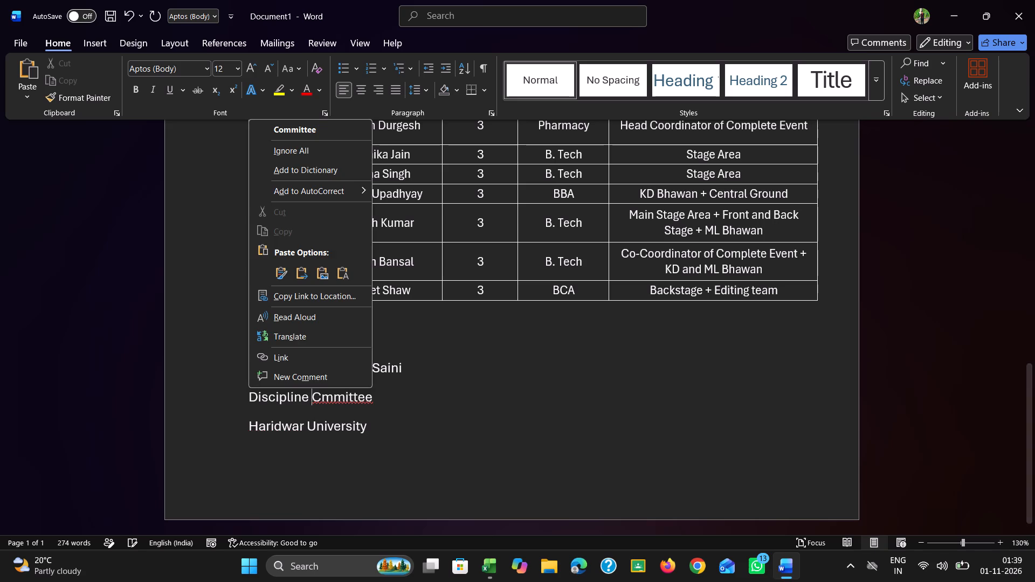
{"action": "left_click", "coordinate": [281, 122]}
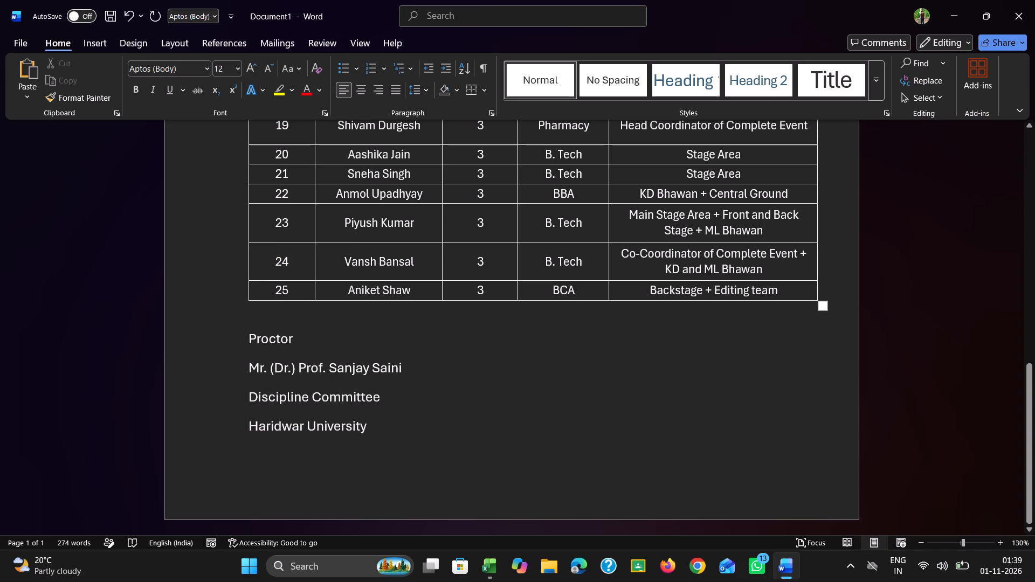
Right-align the four signature lines from "Proctor" to "Haridwar University".
{"action": "left_click_drag", "start_coordinate": [243, 332], "coordinate": [346, 440]}
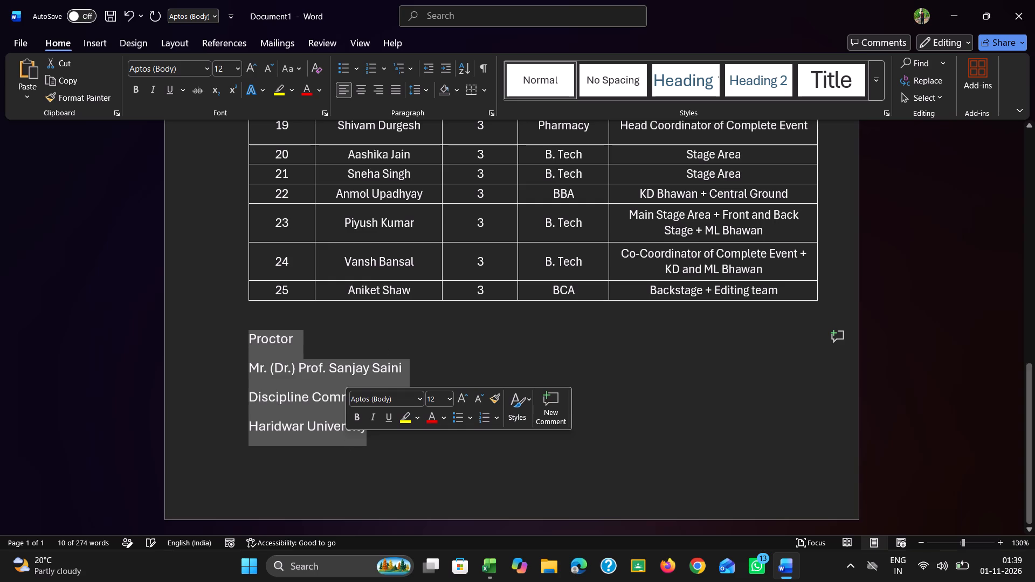
{"action": "left_click", "coordinate": [379, 89]}
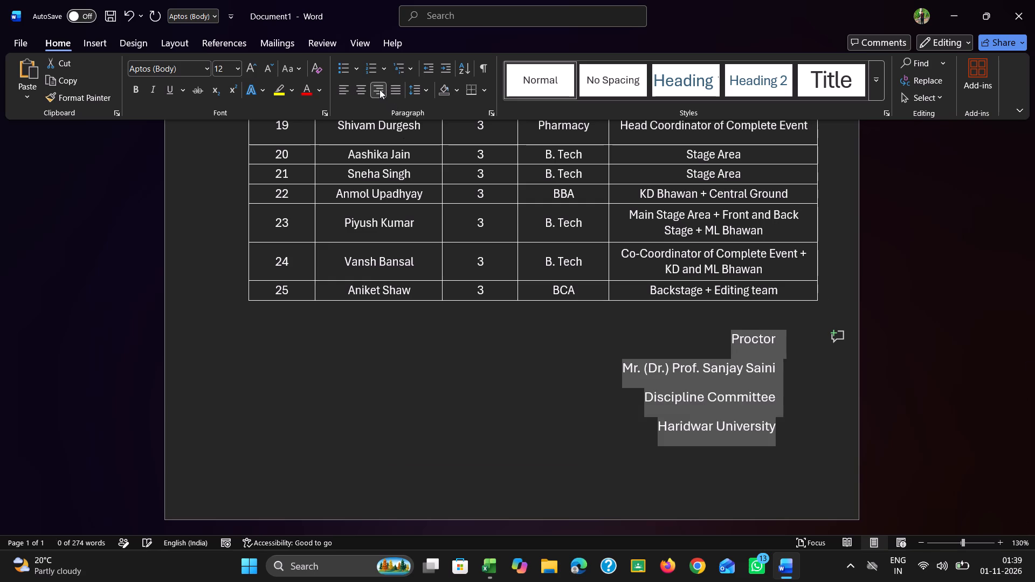
{"action": "left_click", "coordinate": [545, 397]}
Review the whole event report, from the signature block up to the headings and roster table.
{"action": "scroll", "coordinate": [545, 397], "scroll_direction": "up", "scroll_amount": 1}
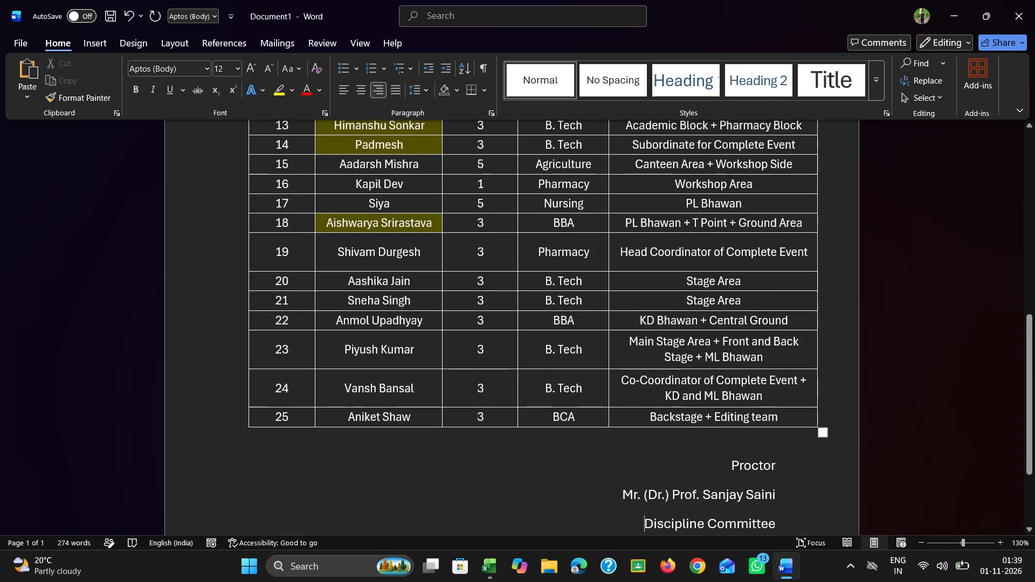
{"action": "scroll", "coordinate": [545, 397], "scroll_direction": "up", "scroll_amount": 1}
{"action": "scroll", "coordinate": [637, 448], "scroll_direction": "down", "scroll_amount": 1}
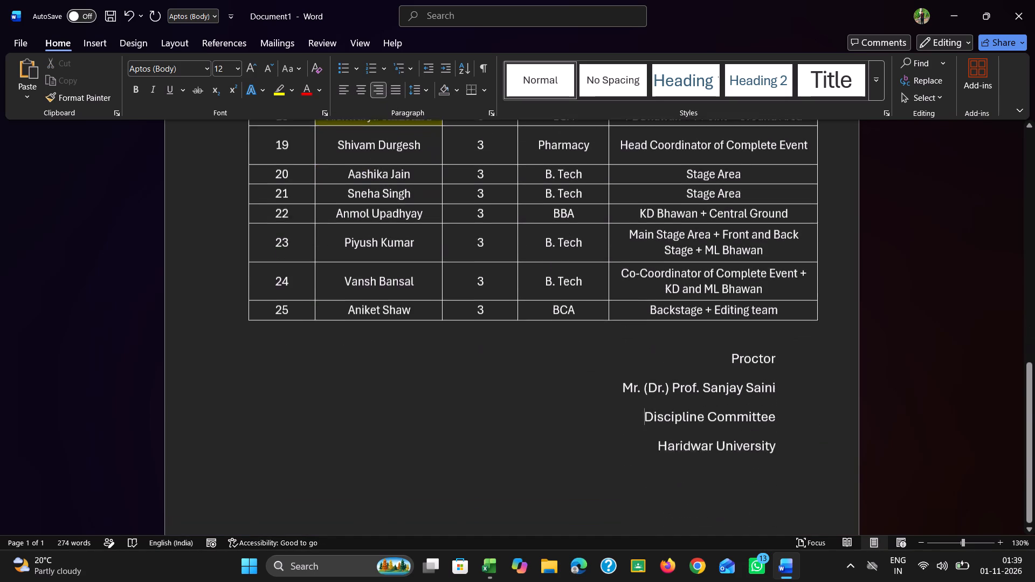
{"action": "scroll", "coordinate": [637, 448], "scroll_direction": "down", "scroll_amount": 1}
{"action": "scroll", "coordinate": [637, 448], "scroll_direction": "up", "scroll_amount": 3}
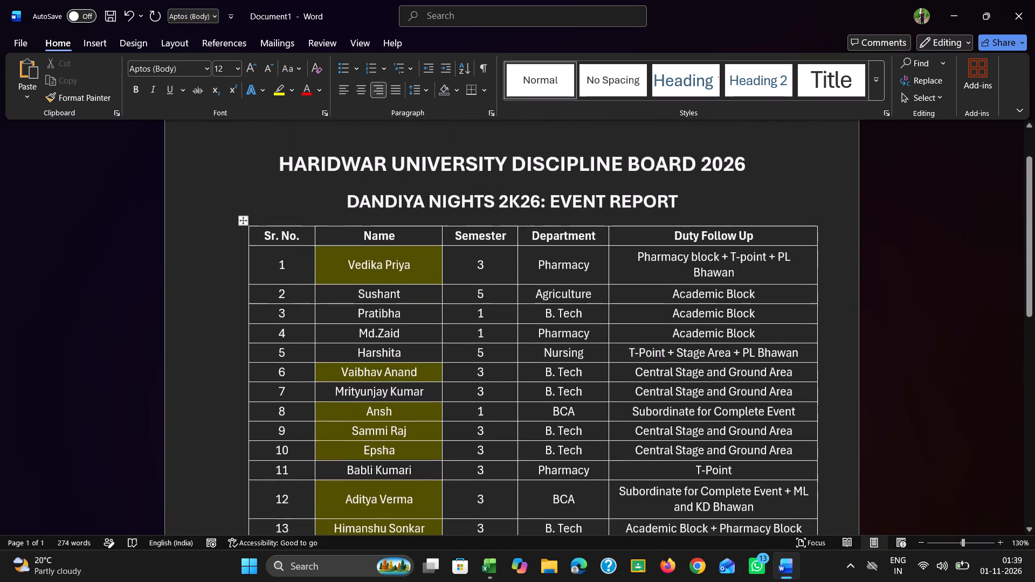
{"action": "scroll", "coordinate": [637, 448], "scroll_direction": "up", "scroll_amount": 1}
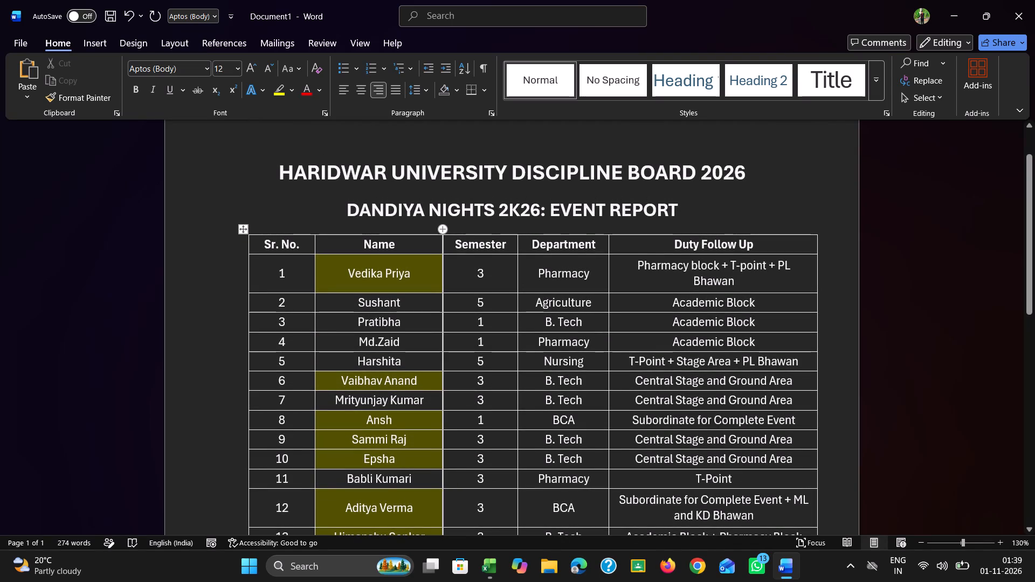
Start saving the report with the file name "Proctor Board Dandiya Event 2K26 Report".
{"action": "right_click", "coordinate": [278, 16]}
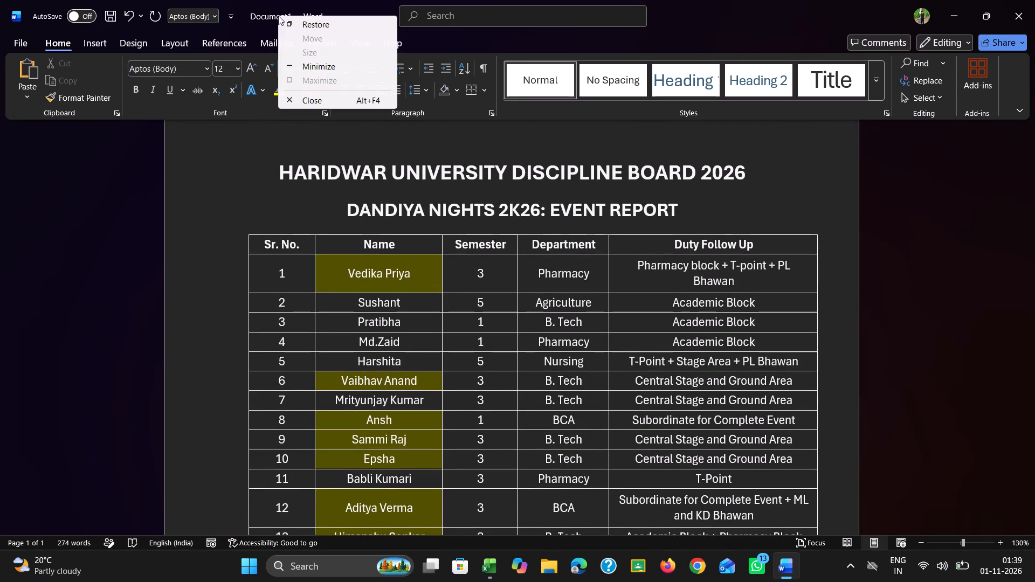
{"action": "left_click", "coordinate": [270, 22]}
{"action": "left_click", "coordinate": [15, 37]}
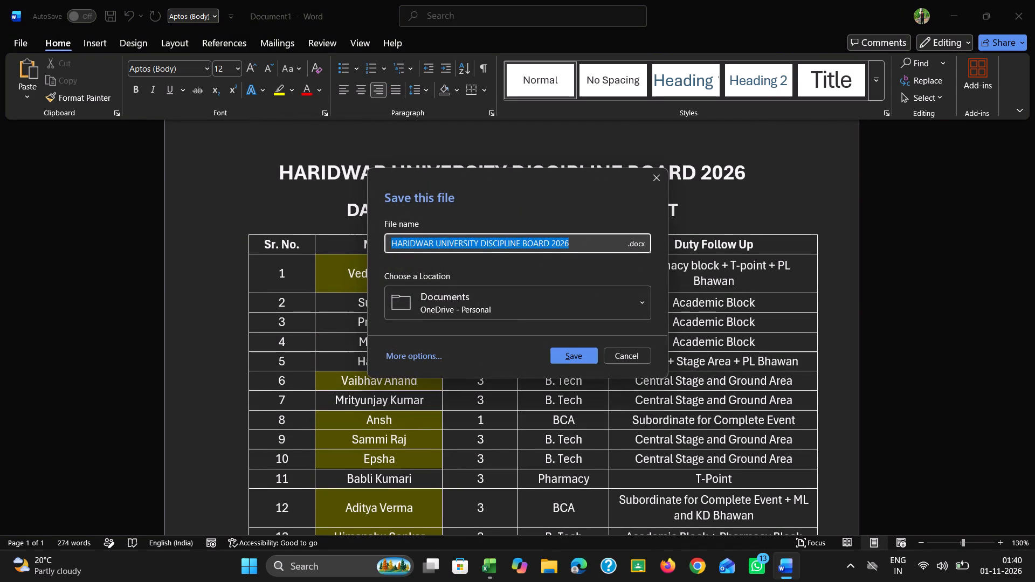
{"action": "key", "text": "d"}
{"action": "key", "text": "BackSpace"}
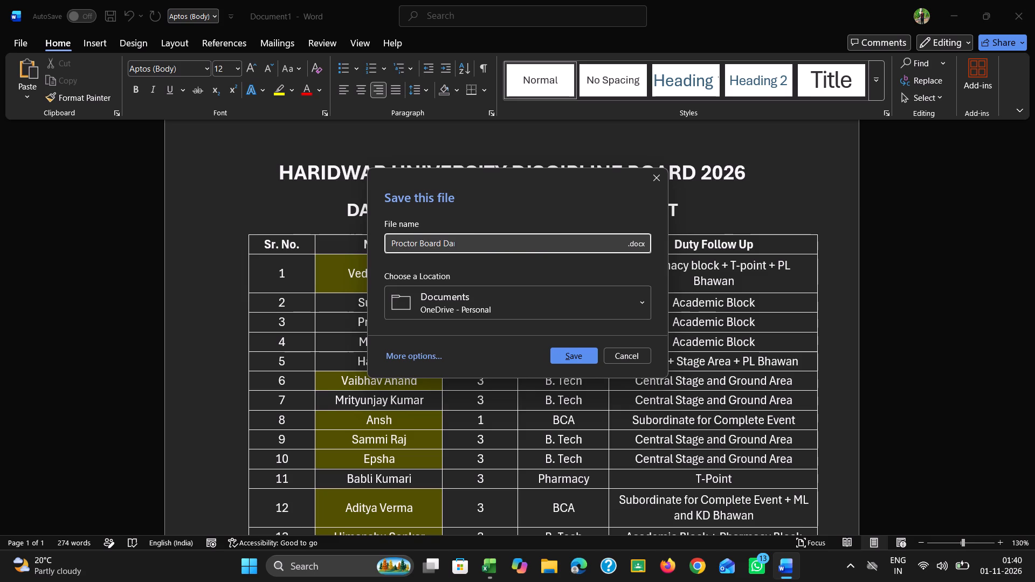
{"action": "key", "text": "e"}
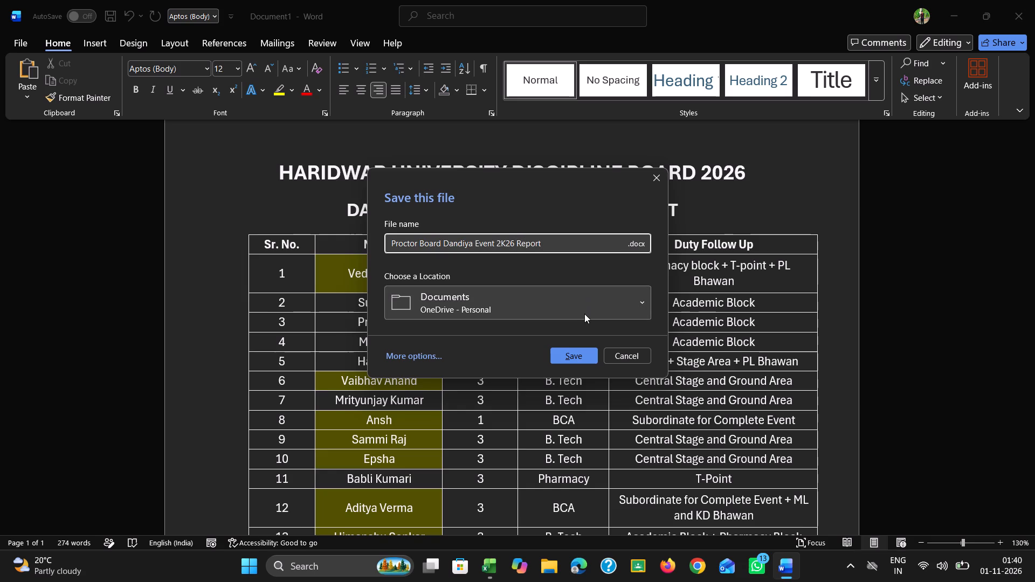
{"action": "scroll", "coordinate": [583, 318], "scroll_direction": "down", "scroll_amount": 1}
Go to the full Save As options and choose the Desktop folder as the save location.
{"action": "left_click", "coordinate": [411, 356]}
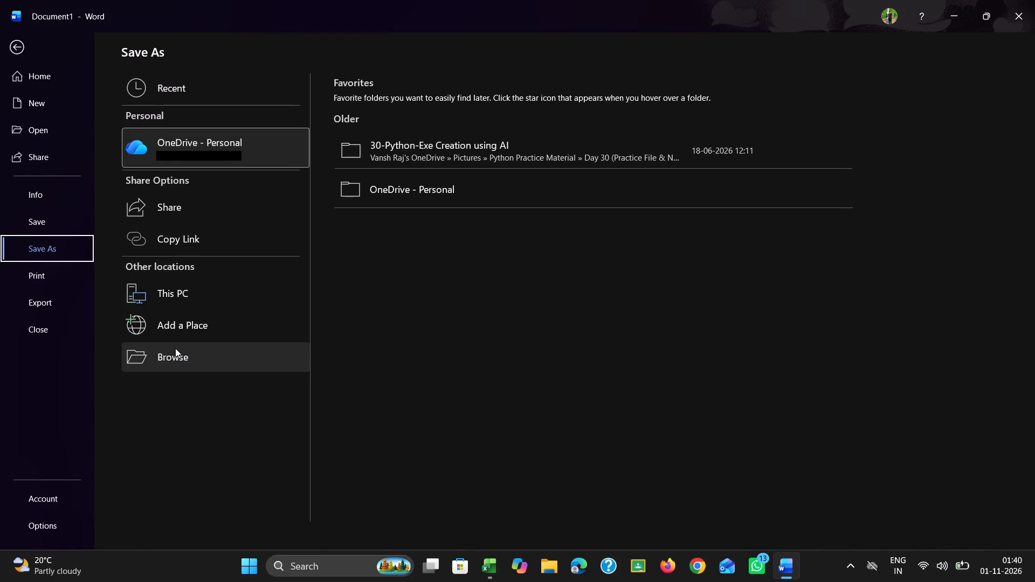
{"action": "left_click", "coordinate": [175, 348]}
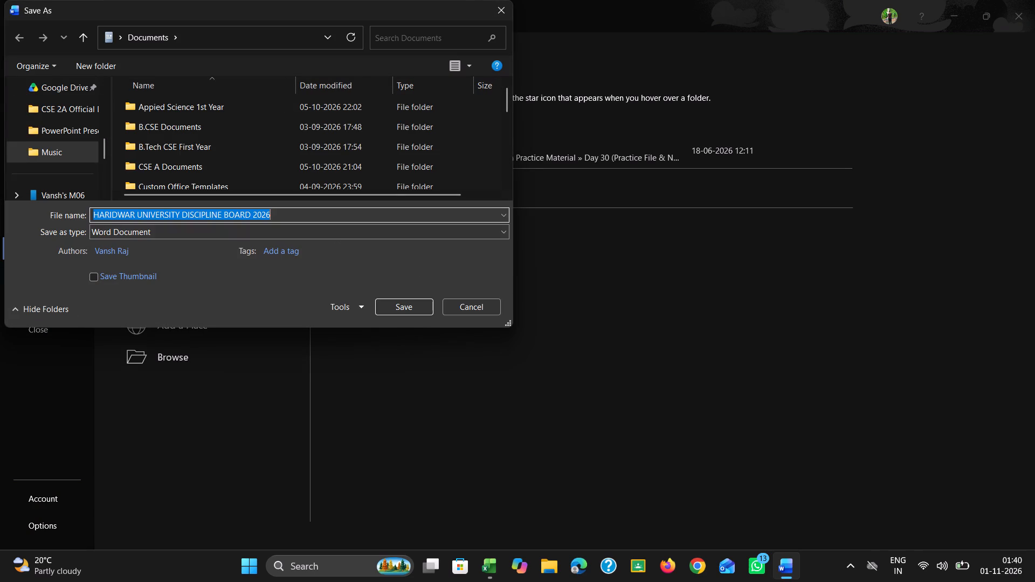
{"action": "scroll", "coordinate": [239, 212], "scroll_direction": "down", "scroll_amount": 1}
{"action": "scroll", "coordinate": [303, 131], "scroll_direction": "down", "scroll_amount": 1}
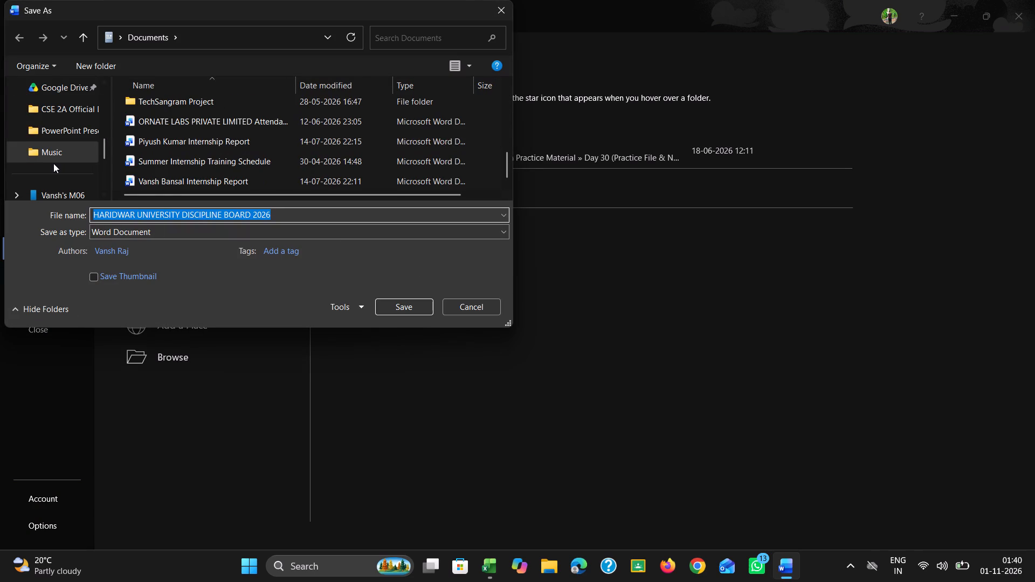
{"action": "scroll", "coordinate": [53, 163], "scroll_direction": "up", "scroll_amount": 9}
{"action": "left_click", "coordinate": [58, 161]}
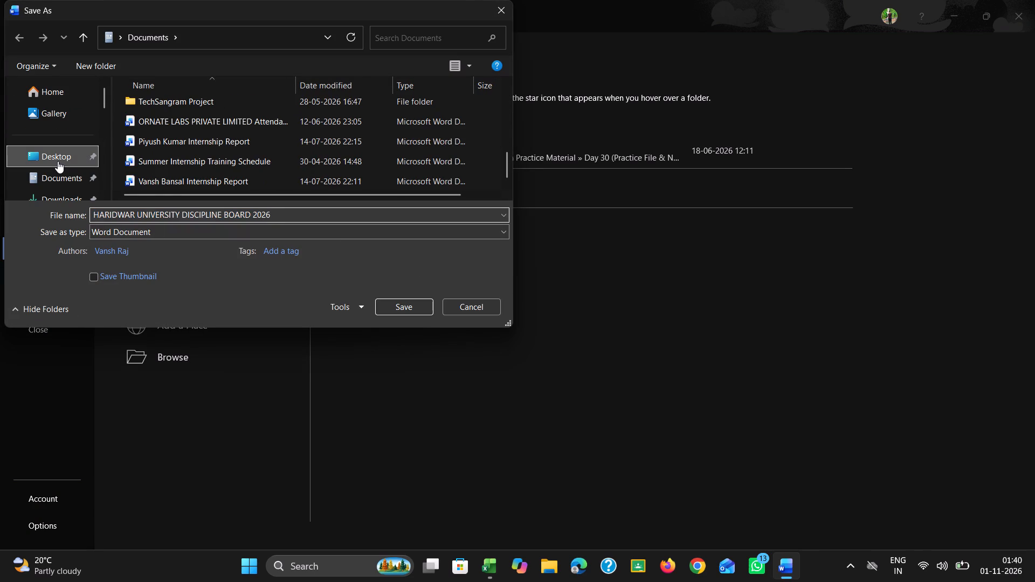
Save the report on the Desktop as "Proctor Board Dandiya Event 2K26 Report" in Word Document format and close it.
{"action": "left_click", "coordinate": [265, 213]}
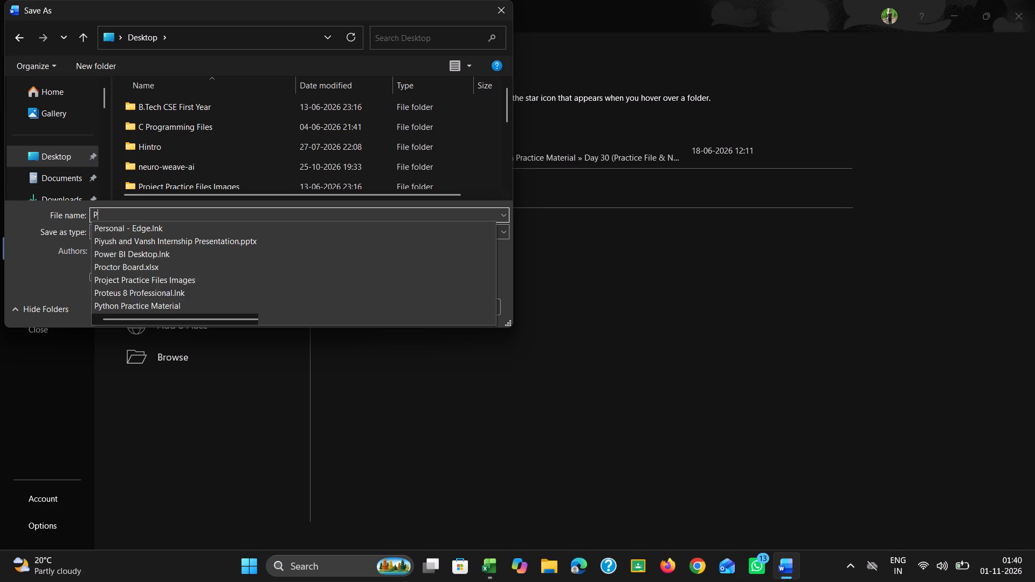
{"action": "key", "text": "BackSpace"}
{"action": "key", "text": "BackSpace"}
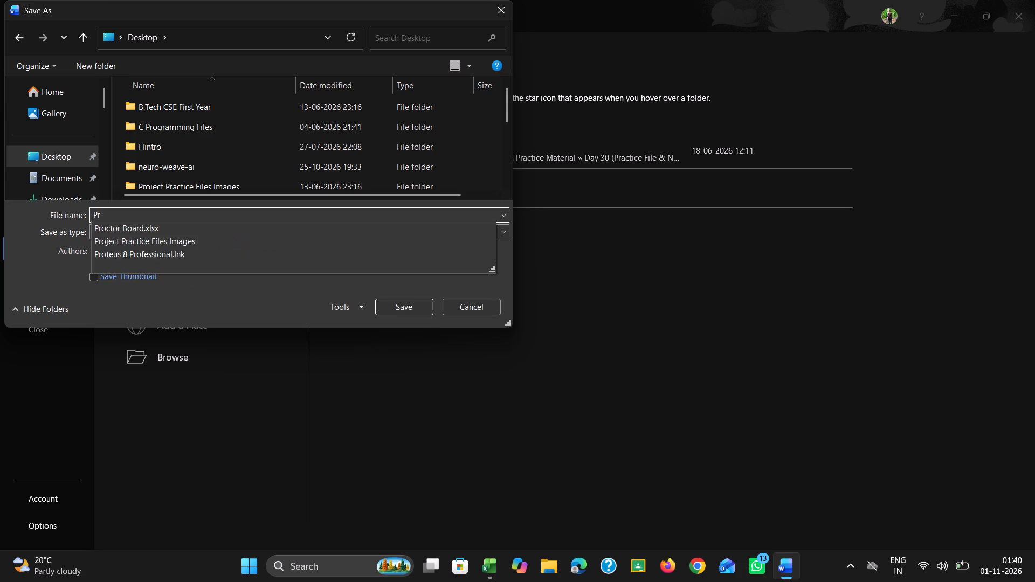
{"action": "type", "text": "ROCTOR"}
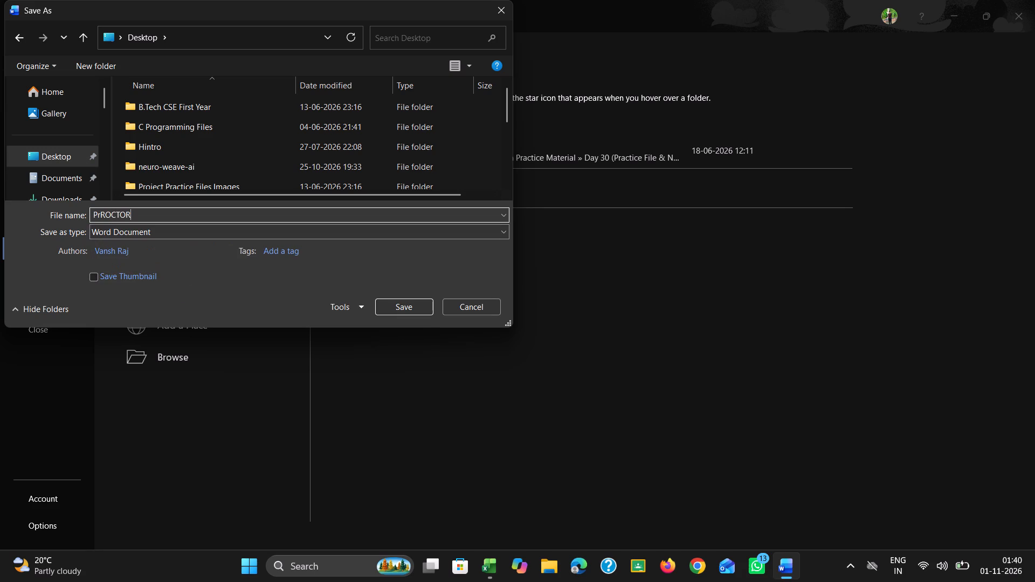
{"action": "key", "text": "space"}
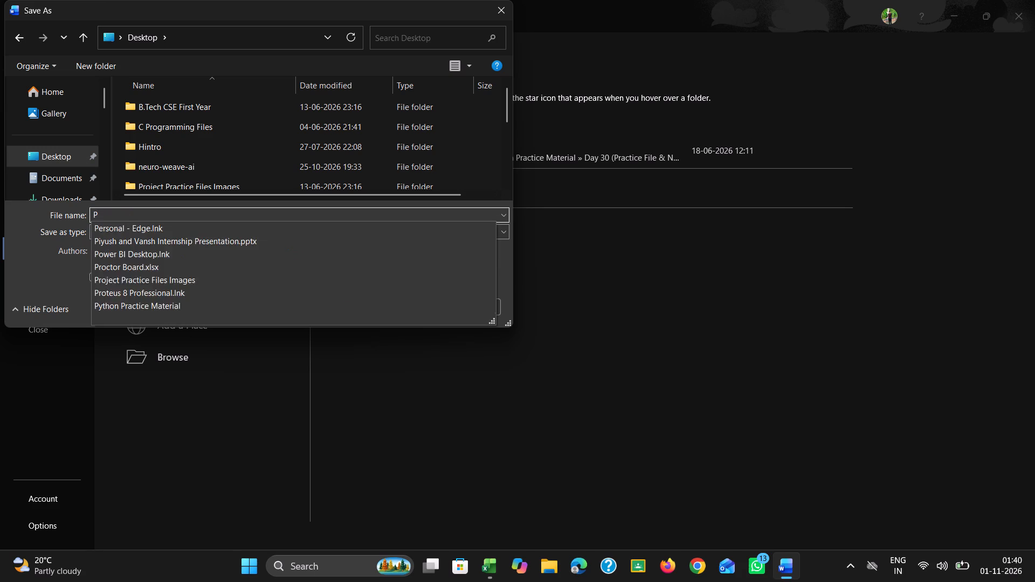
{"action": "type", "text": "rocotr"}
{"action": "key", "text": "BackSpace"}
{"action": "key", "text": "BackSpace"}
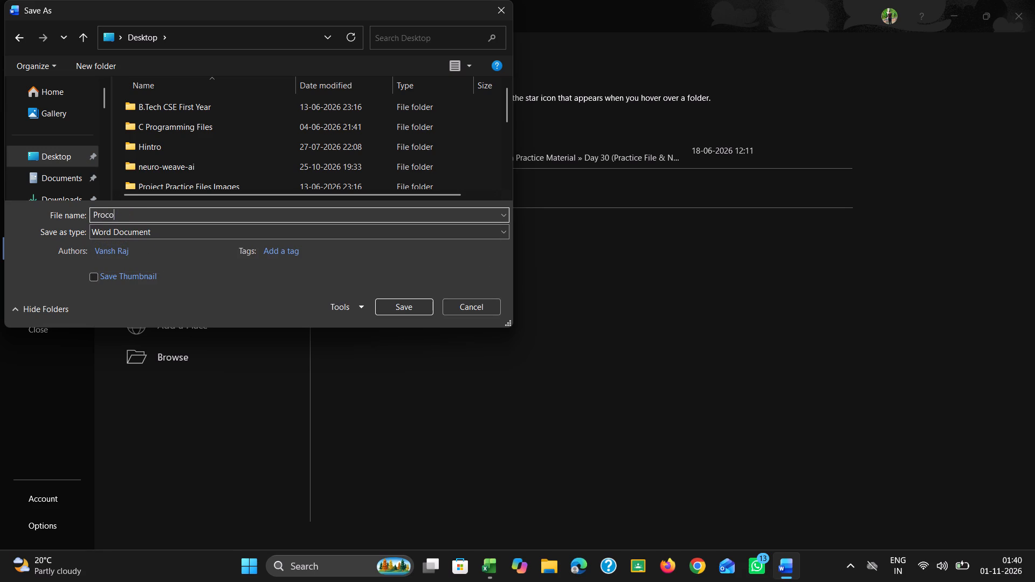
{"action": "key", "text": "BackSpace"}
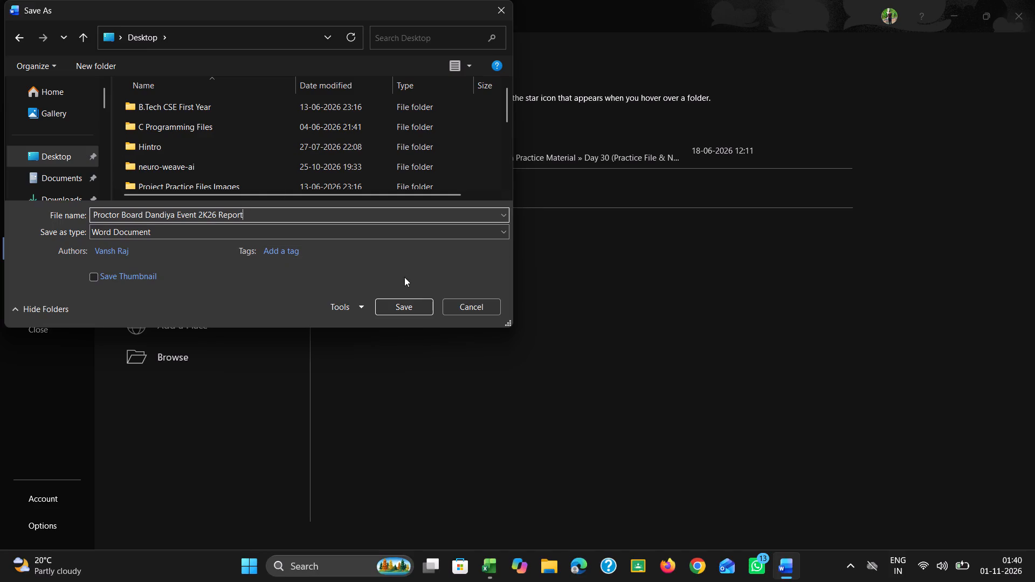
{"action": "left_click", "coordinate": [401, 310]}
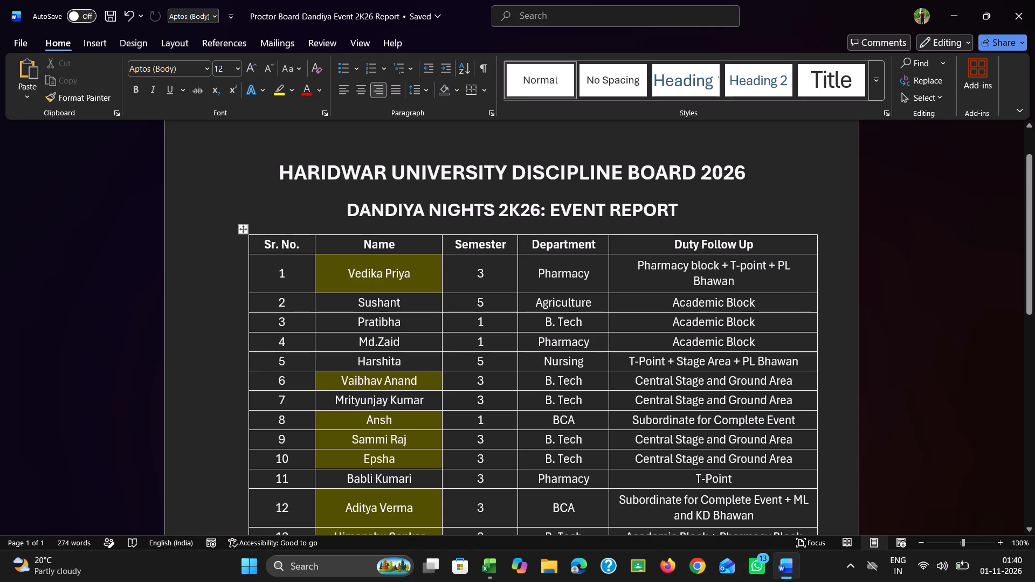
{"action": "left_click", "coordinate": [1034, 0]}
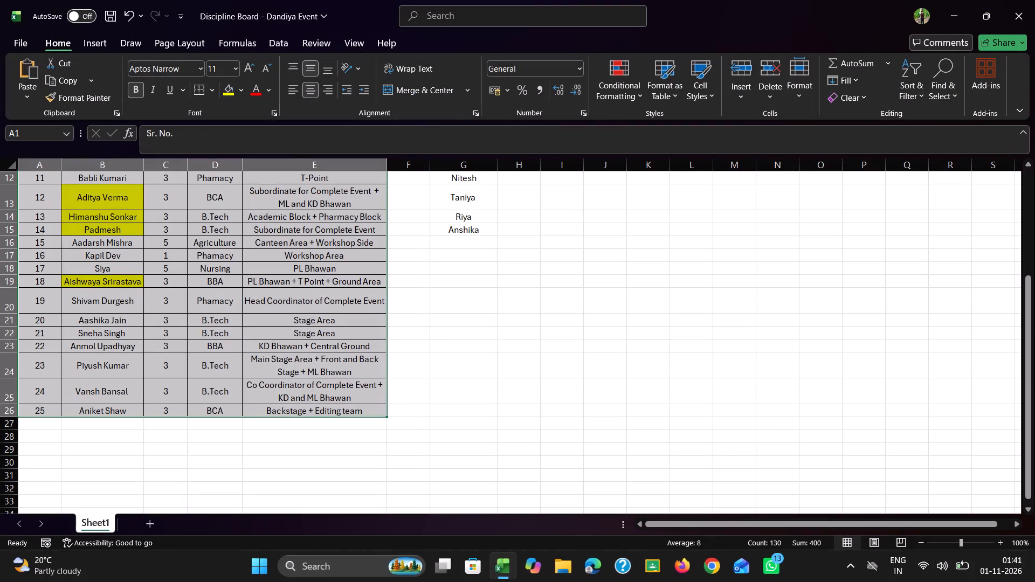
In the Excel workbook "Discipline Board - Dandiya Event", delete the Absent Members list in cells G2 to G15.
{"action": "scroll", "coordinate": [458, 335], "scroll_direction": "up", "scroll_amount": 4}
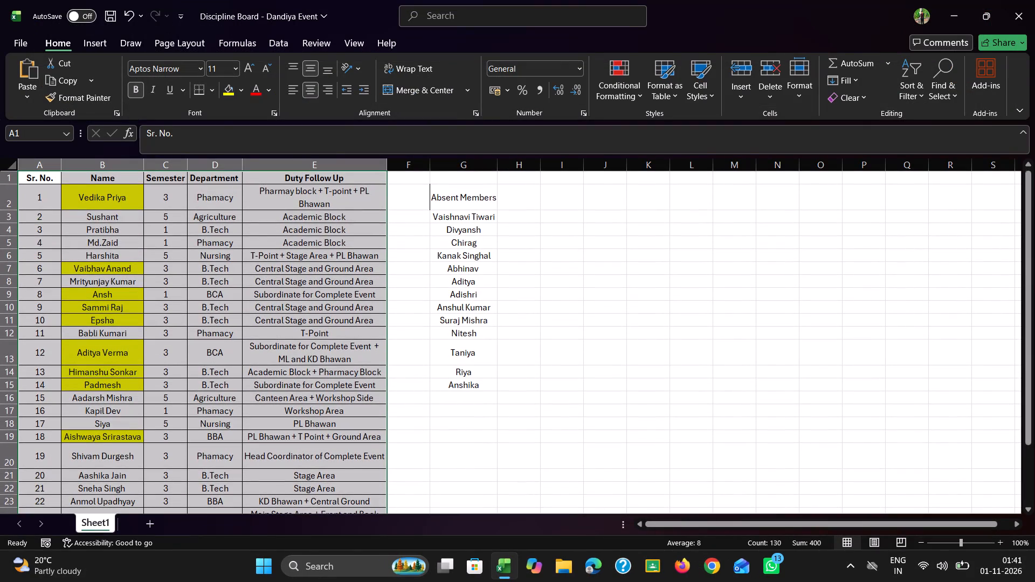
{"action": "left_click_drag", "start_coordinate": [467, 207], "coordinate": [469, 357]}
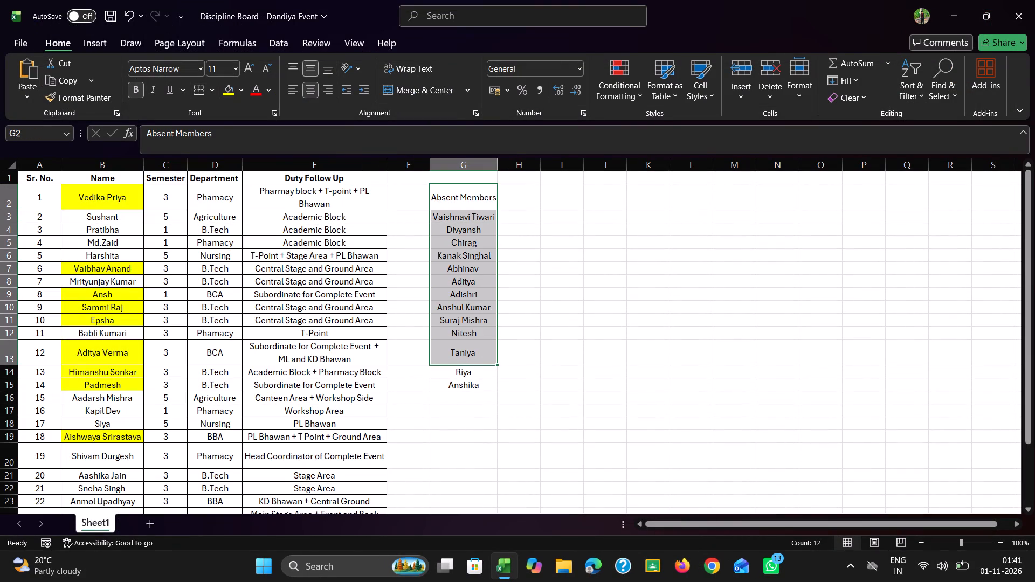
{"action": "left_click", "coordinate": [517, 329]}
{"action": "left_click_drag", "start_coordinate": [470, 200], "coordinate": [475, 397]}
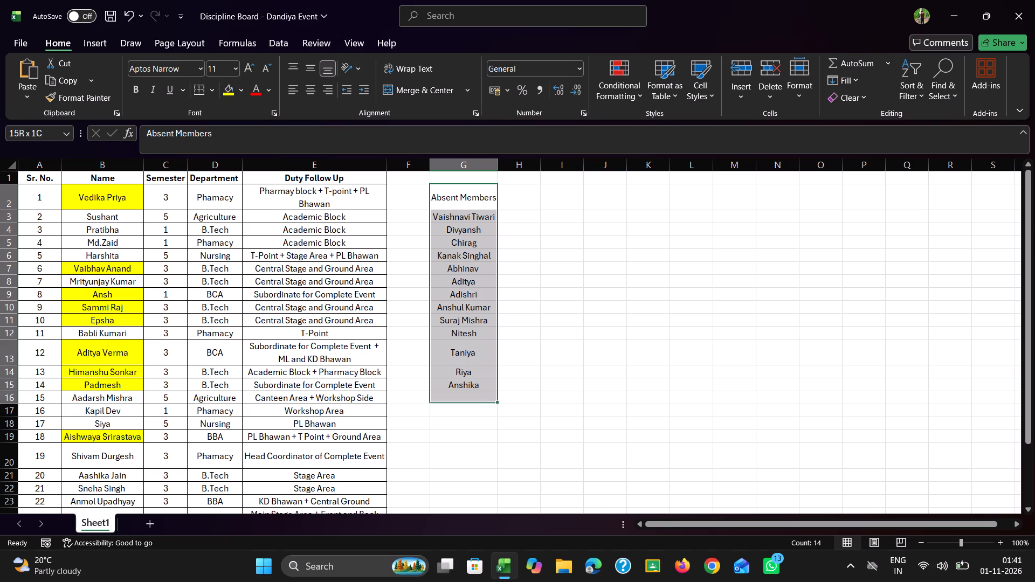
{"action": "left_click_drag", "start_coordinate": [475, 397], "coordinate": [470, 383]}
{"action": "right_click", "coordinate": [470, 383]}
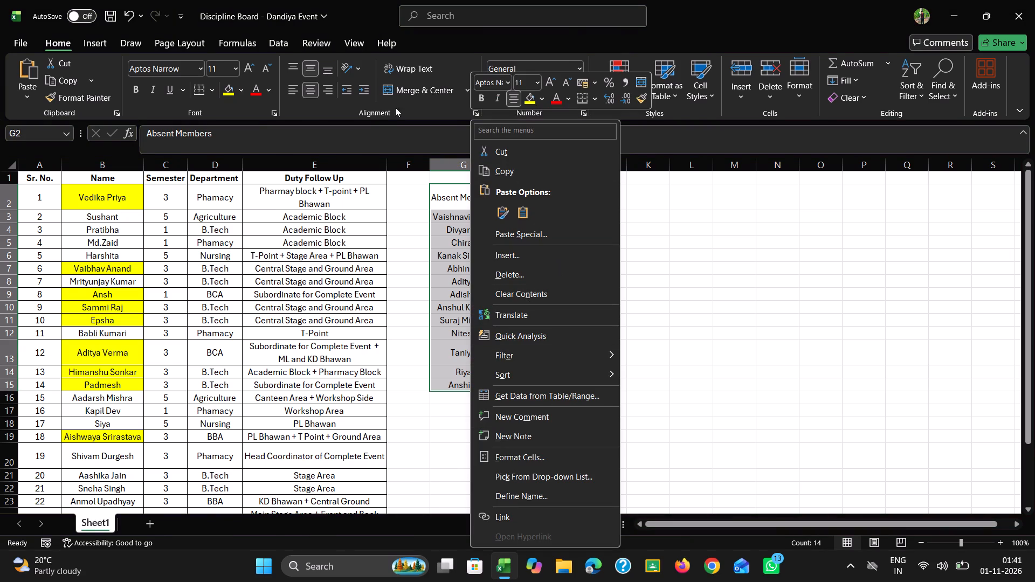
{"action": "left_click", "coordinate": [774, 78]}
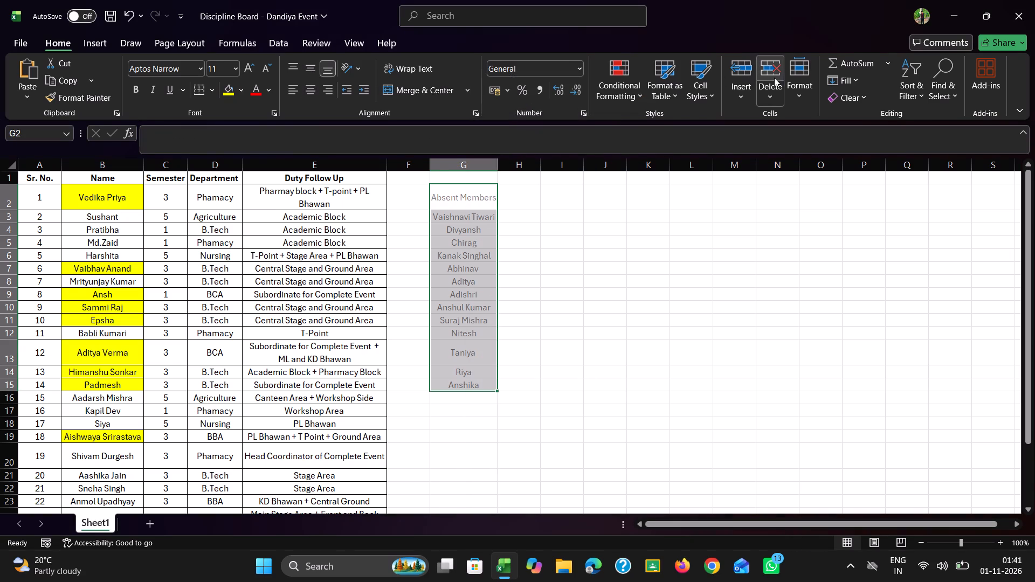
{"action": "right_click", "coordinate": [648, 246]}
{"action": "scroll", "coordinate": [648, 246], "scroll_direction": "up", "scroll_amount": 3}
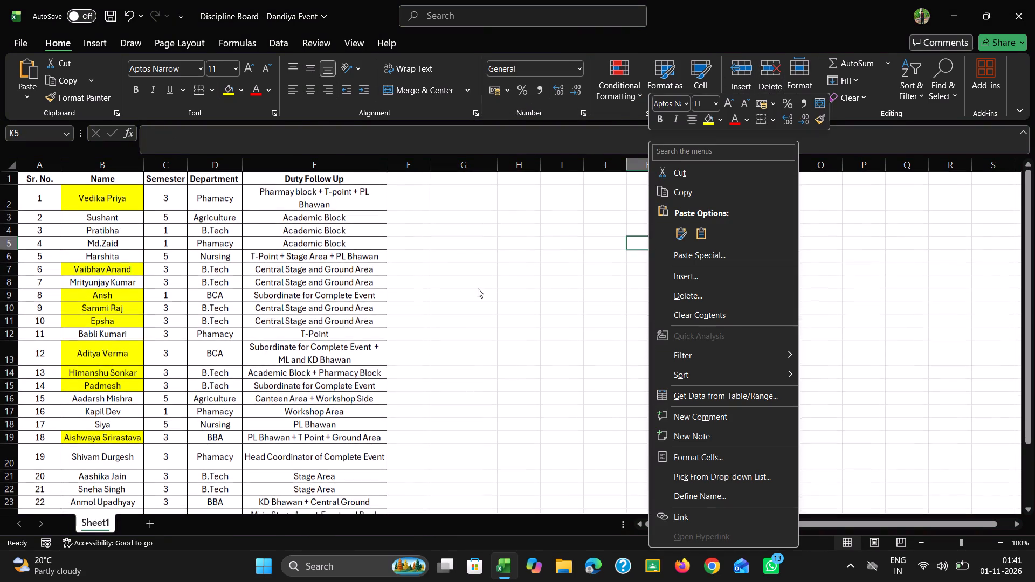
{"action": "left_click", "coordinate": [478, 288]}
Save the "Discipline Board - Dandiya Event" workbook and close it.
{"action": "key", "text": "ctrl+s"}
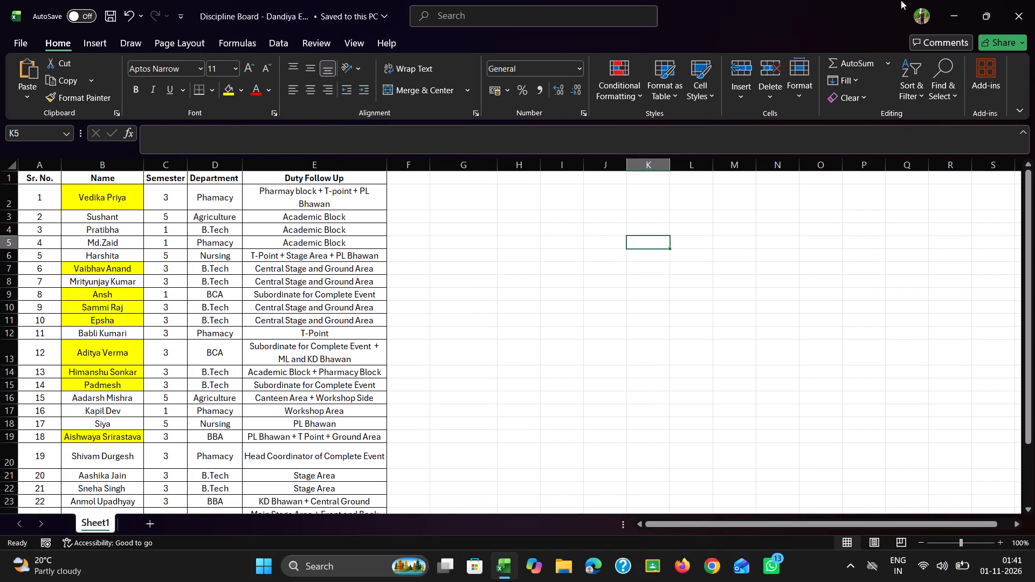
{"action": "left_click", "coordinate": [1034, 5]}
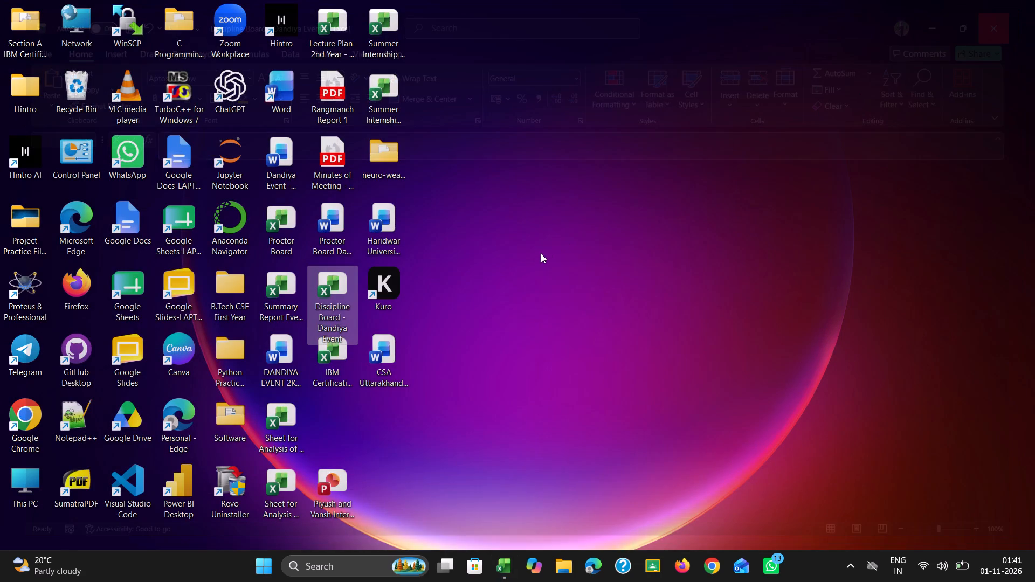
Move the "Discipline Board - Dandiya Event" workbook from the Desktop into the "Event Coordinator CSE 2A" folder in Pictures.
{"action": "right_click", "coordinate": [348, 277]}
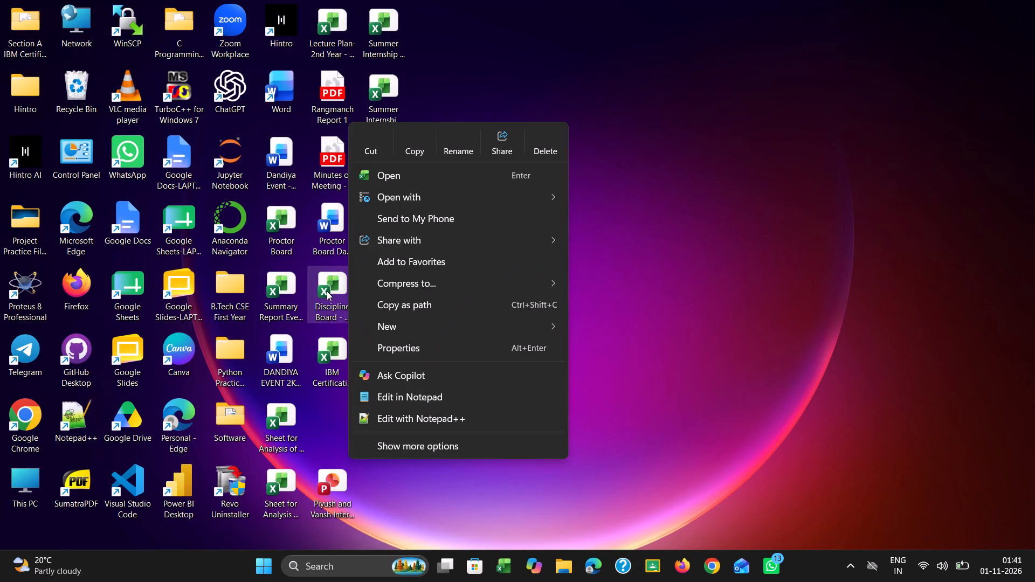
{"action": "left_click", "coordinate": [378, 144]}
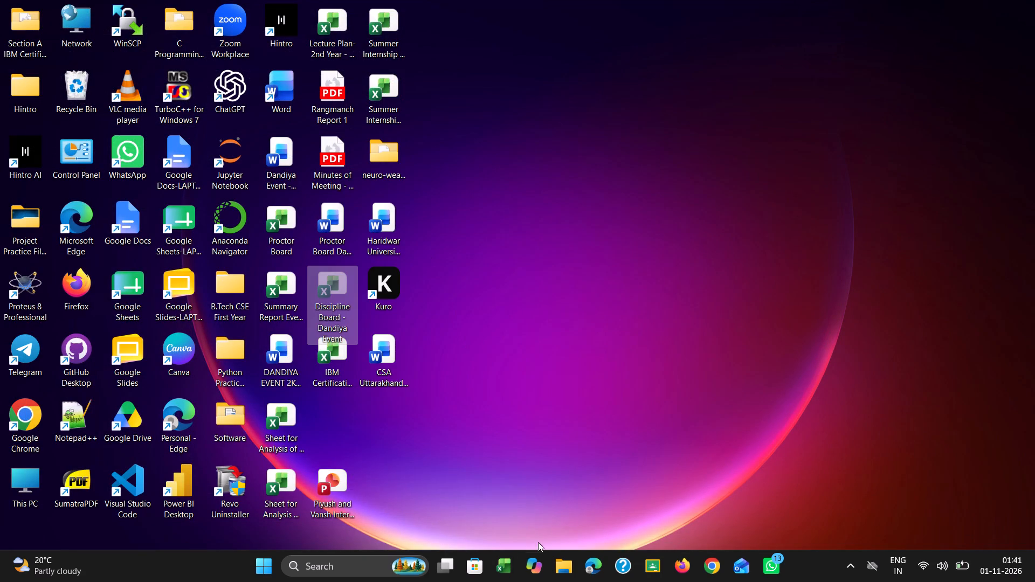
{"action": "left_click", "coordinate": [567, 565]}
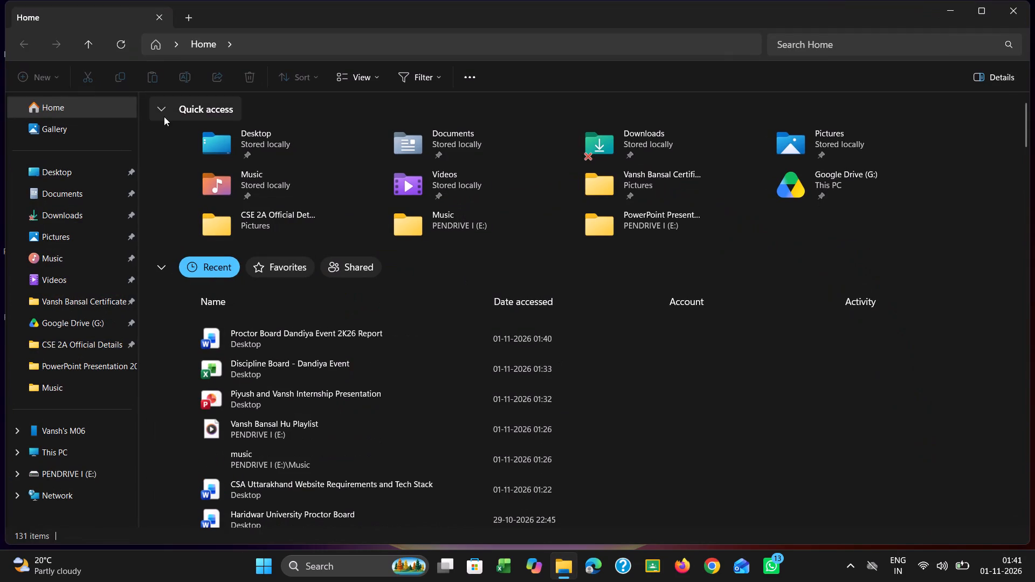
{"action": "left_click", "coordinate": [32, 239]}
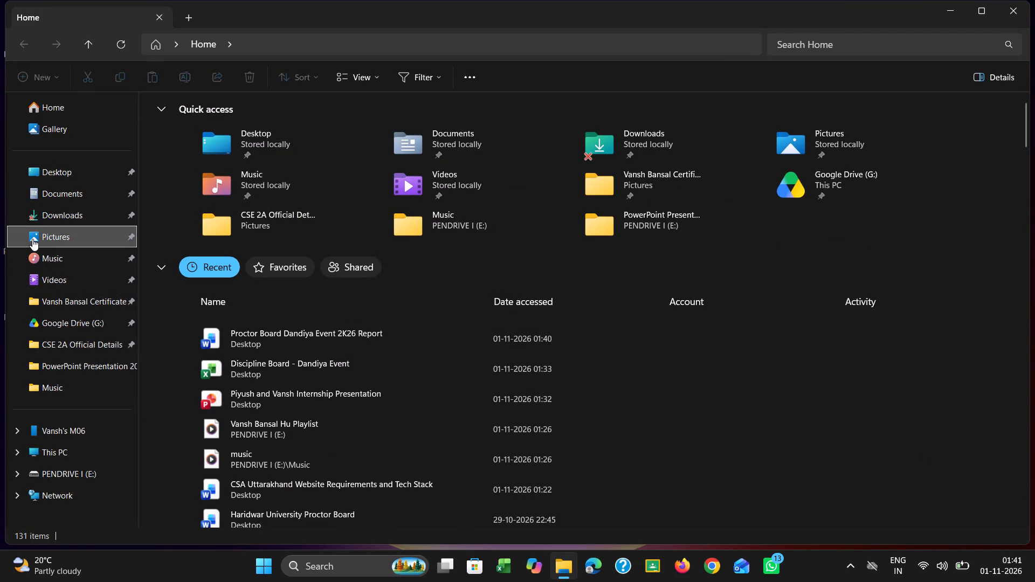
{"action": "left_click", "coordinate": [729, 60]}
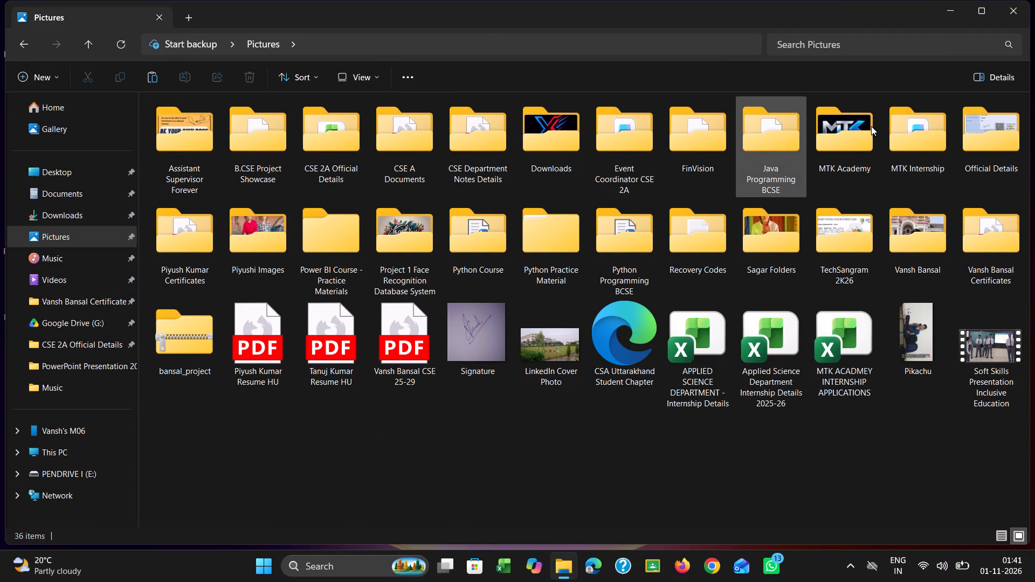
{"action": "left_click", "coordinate": [627, 142]}
{"action": "double_click", "coordinate": [627, 142]}
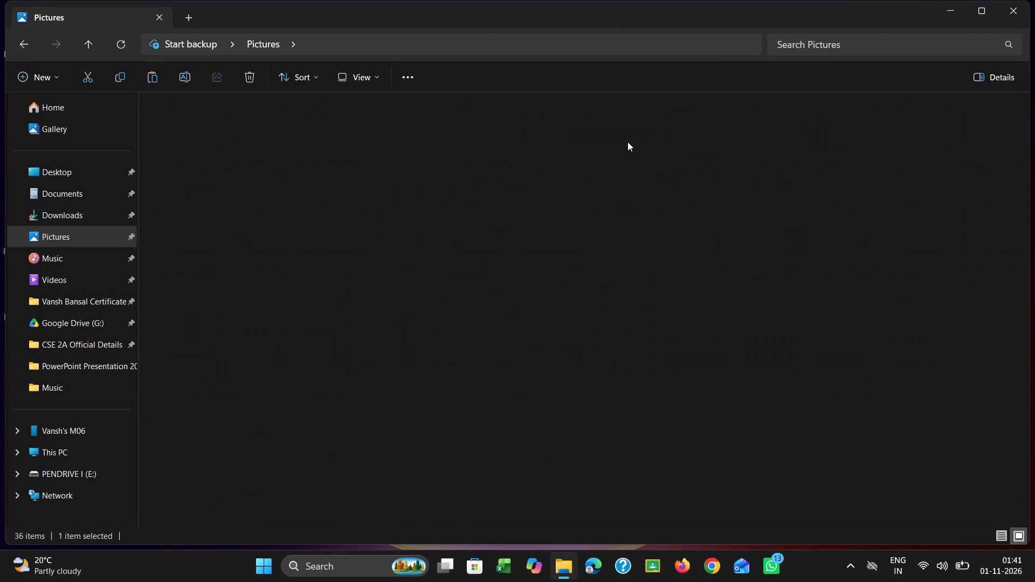
{"action": "left_click", "coordinate": [477, 406]}
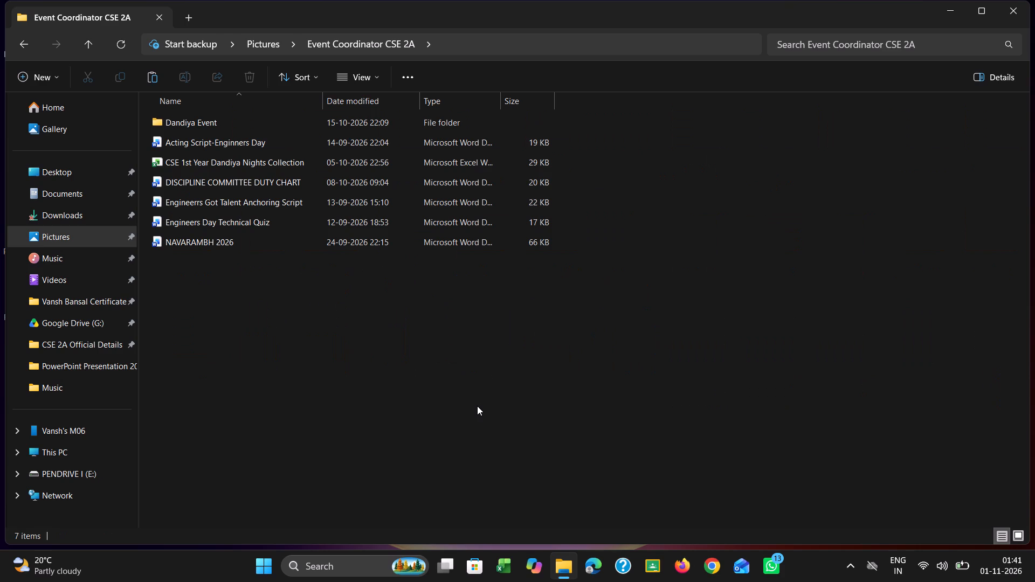
{"action": "key", "text": "ctrl+v"}
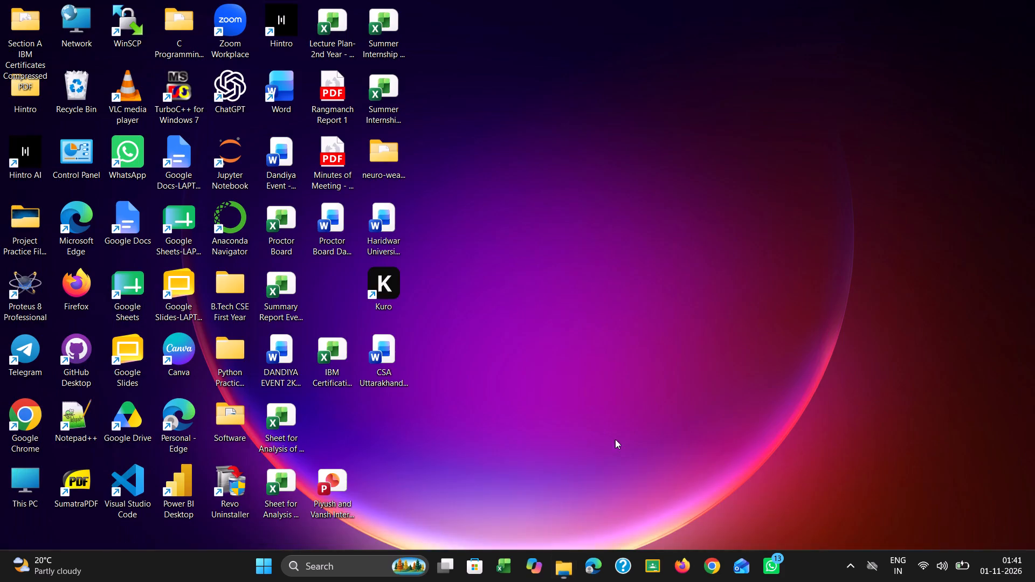
Move the "Summary Report Event Collection 2026" workbook from the Desktop into the "Event Coordinator CSE 2A" folder.
{"action": "left_click", "coordinate": [298, 281]}
{"action": "right_click", "coordinate": [298, 281]}
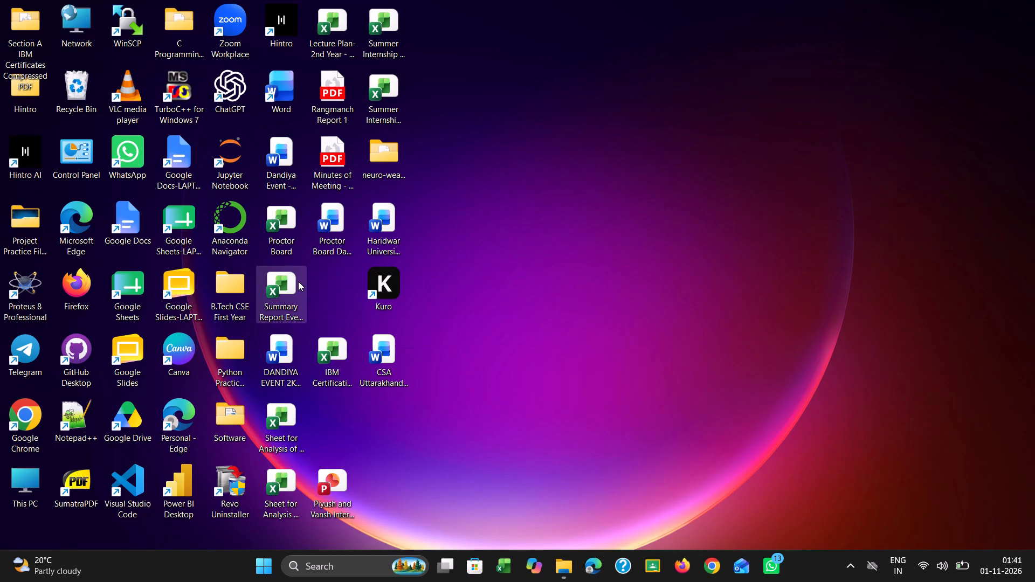
{"action": "left_click", "coordinate": [326, 142]}
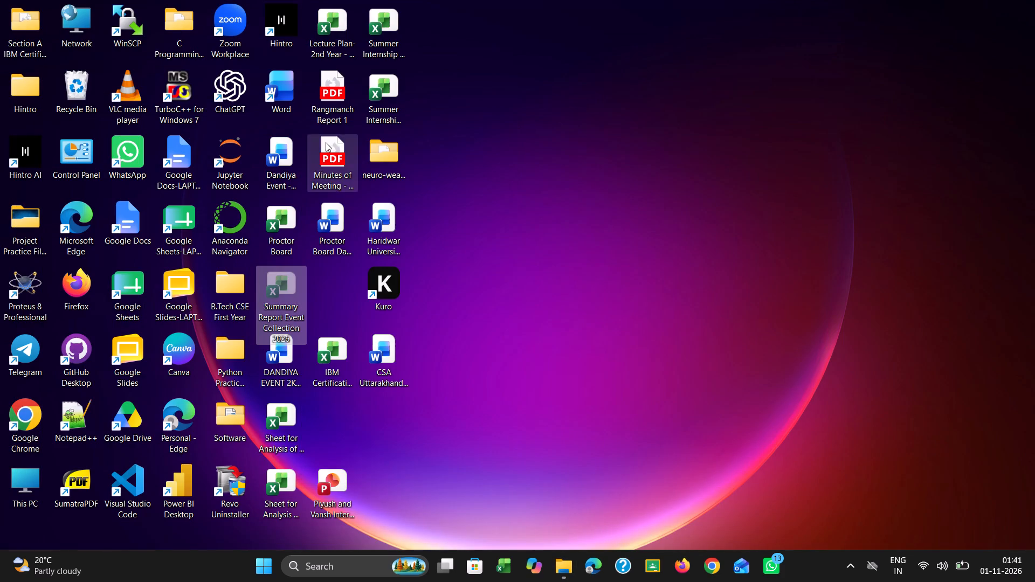
{"action": "left_click", "coordinate": [557, 564]}
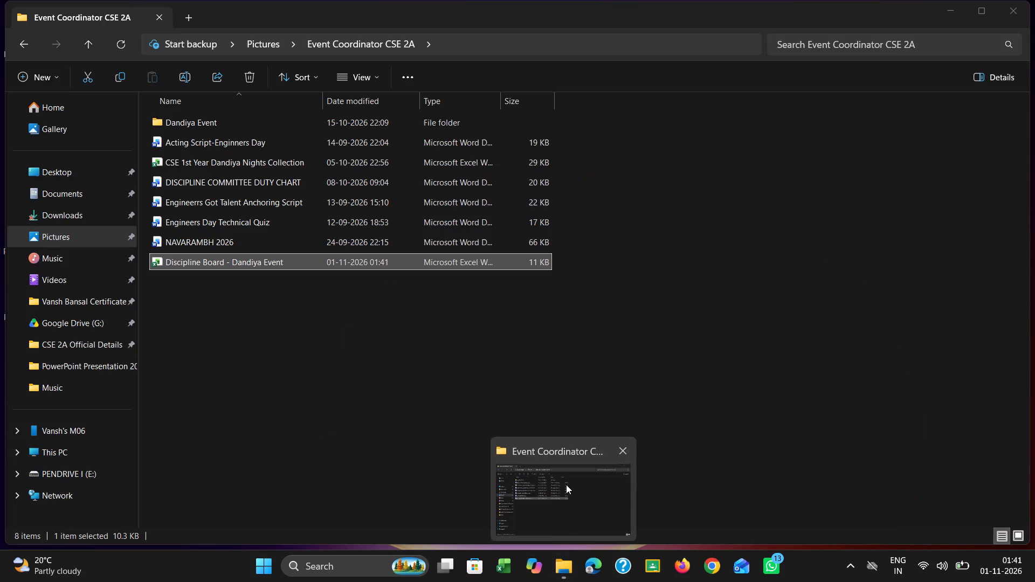
{"action": "left_click", "coordinate": [566, 484]}
{"action": "key", "text": "ctrl+v"}
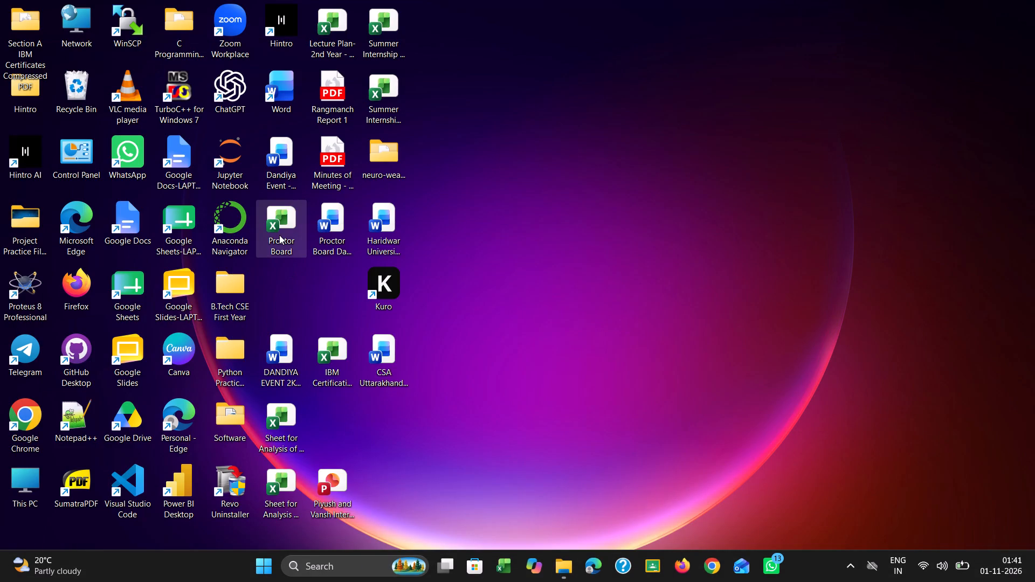
Open the "Proctor Board" workbook from the Desktop, look through its member list, and close it.
{"action": "right_click", "coordinate": [279, 235]}
{"action": "triple_click", "coordinate": [279, 235]}
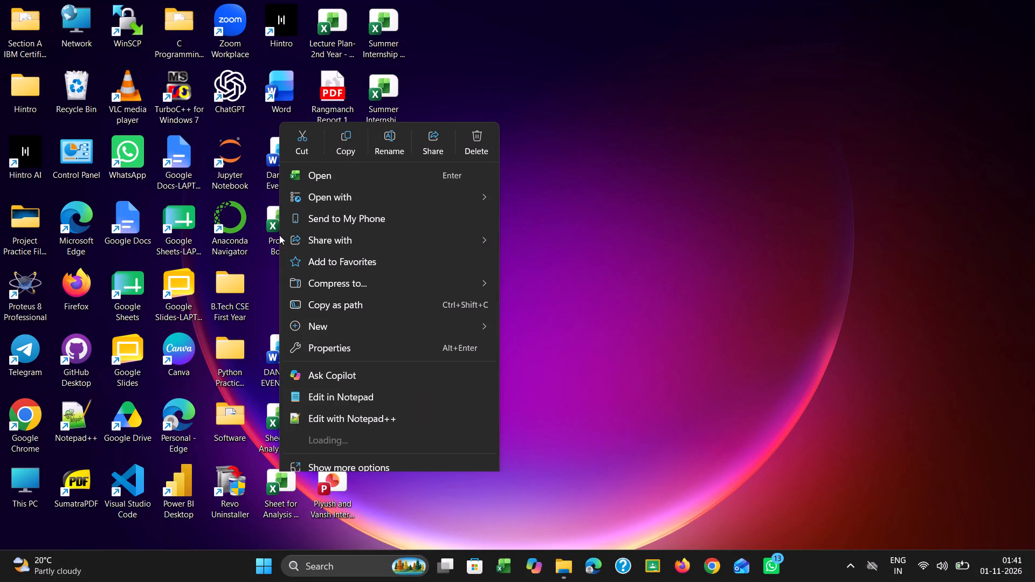
{"action": "left_click", "coordinate": [279, 235]}
{"action": "double_click", "coordinate": [272, 232]}
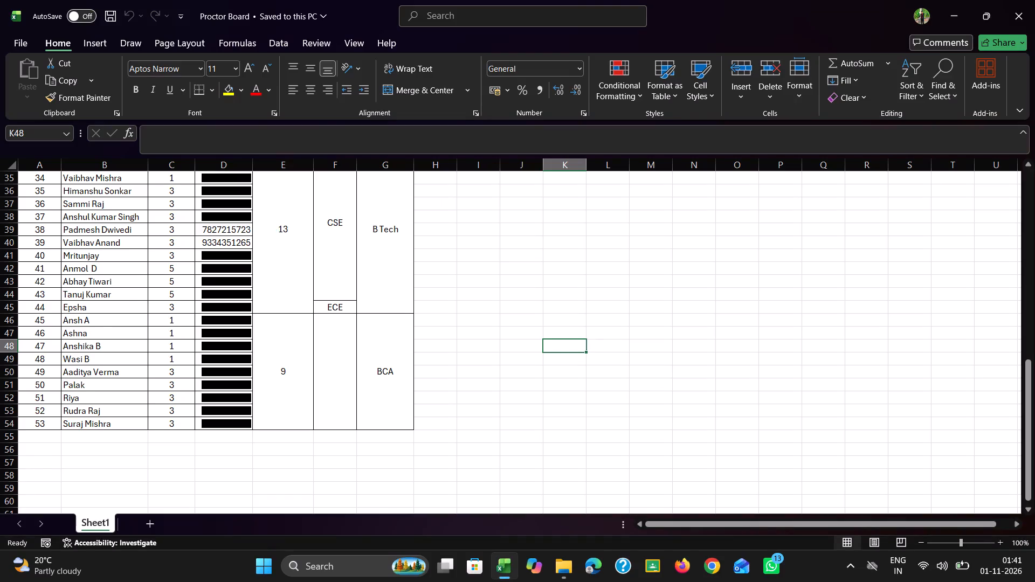
{"action": "scroll", "coordinate": [418, 265], "scroll_direction": "up", "scroll_amount": 6}
{"action": "scroll", "coordinate": [500, 306], "scroll_direction": "down", "scroll_amount": 2}
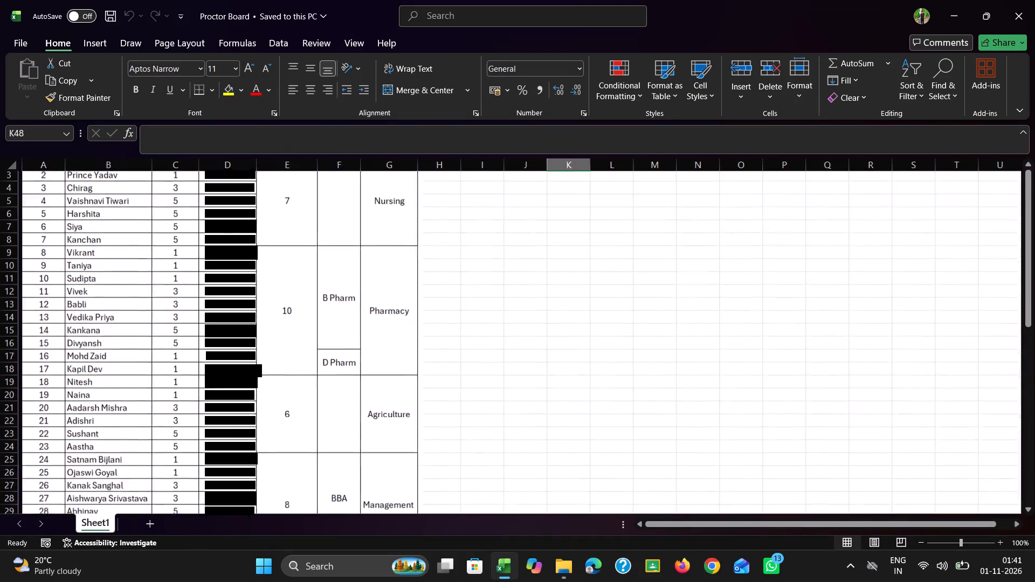
{"action": "scroll", "coordinate": [500, 306], "scroll_direction": "down", "scroll_amount": 5}
{"action": "scroll", "coordinate": [500, 306], "scroll_direction": "up", "scroll_amount": 1}
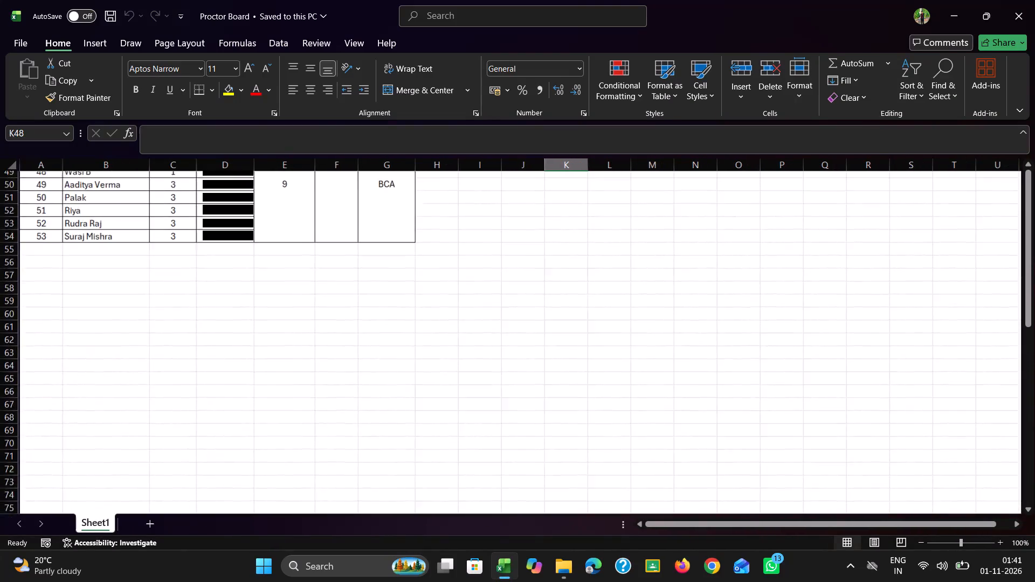
{"action": "scroll", "coordinate": [500, 306], "scroll_direction": "up", "scroll_amount": 3}
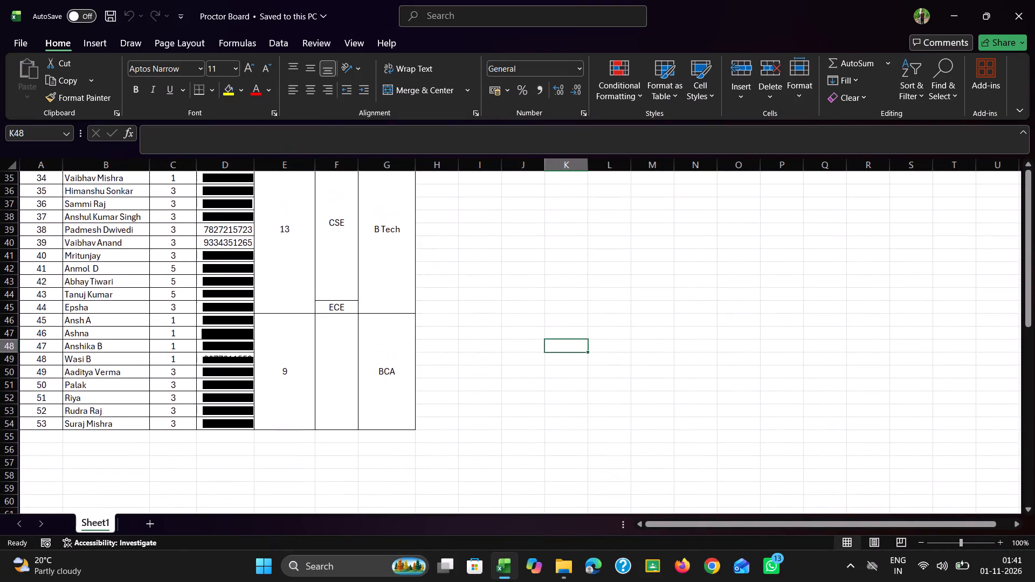
{"action": "scroll", "coordinate": [500, 306], "scroll_direction": "up", "scroll_amount": 2}
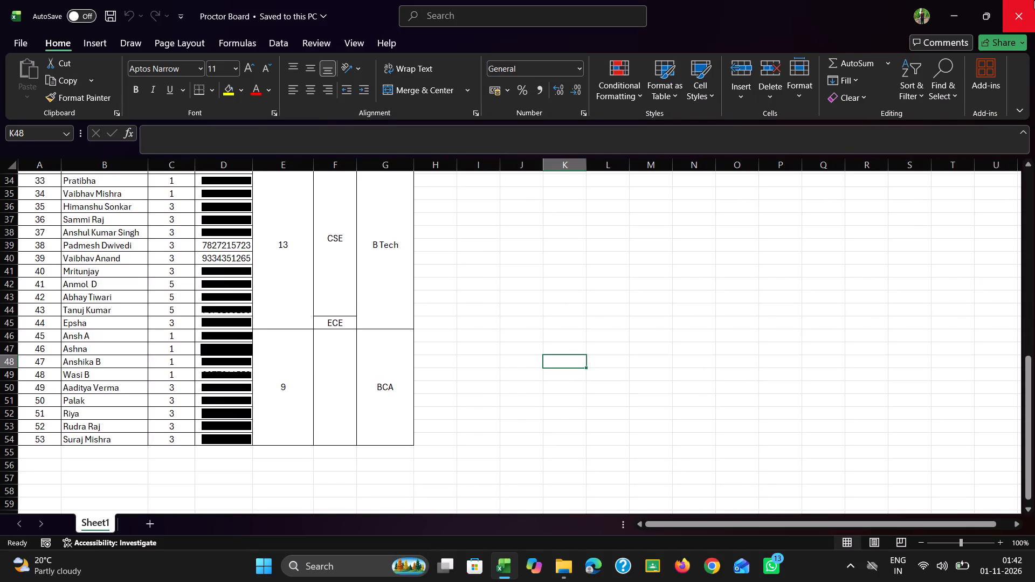
{"action": "left_click", "coordinate": [1034, 0]}
Move the "Proctor Board" workbook from the Desktop into the "Event Coordinator CSE 2A" folder.
{"action": "right_click", "coordinate": [291, 244]}
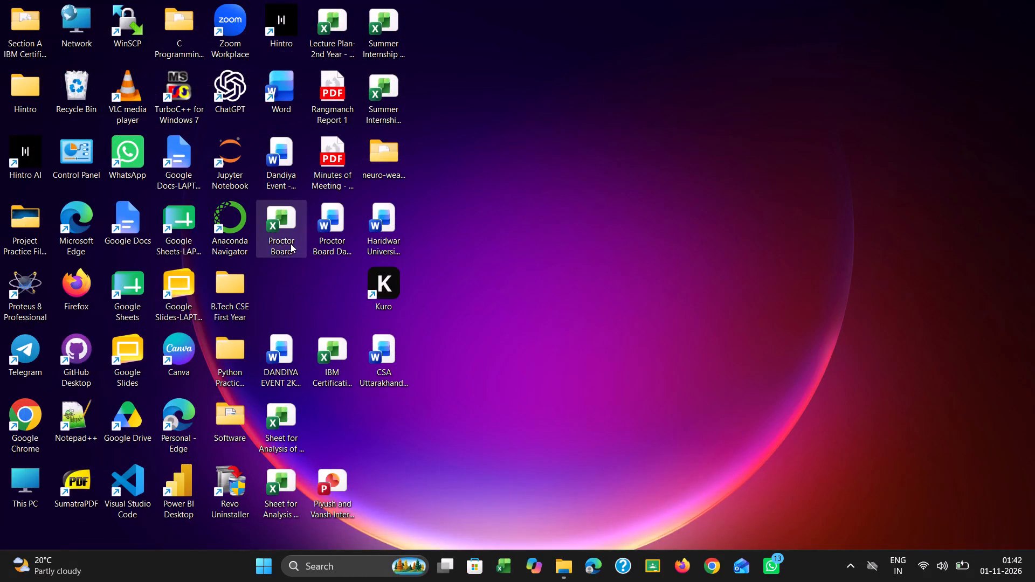
{"action": "left_click", "coordinate": [314, 144]}
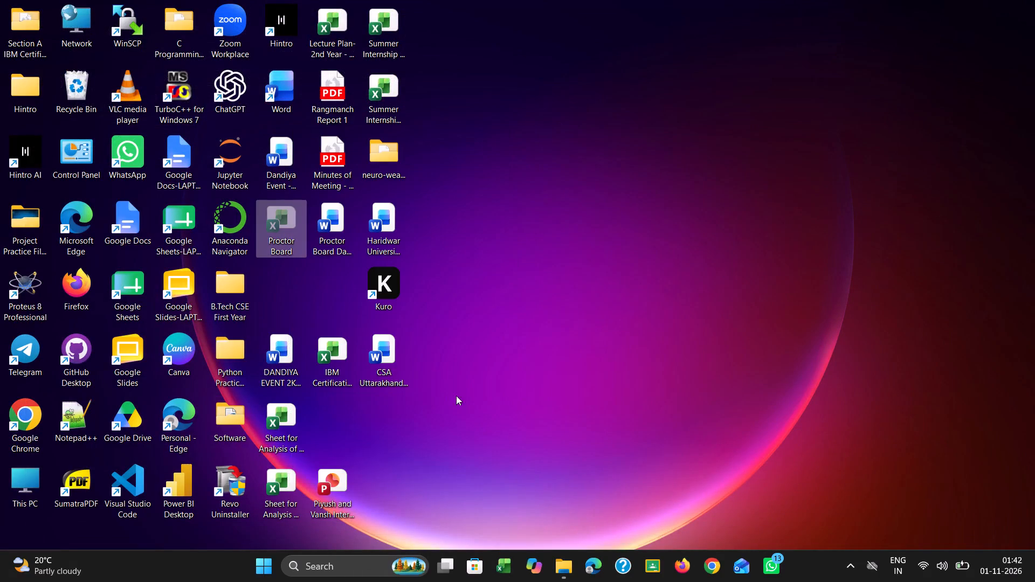
{"action": "left_click", "coordinate": [554, 563]}
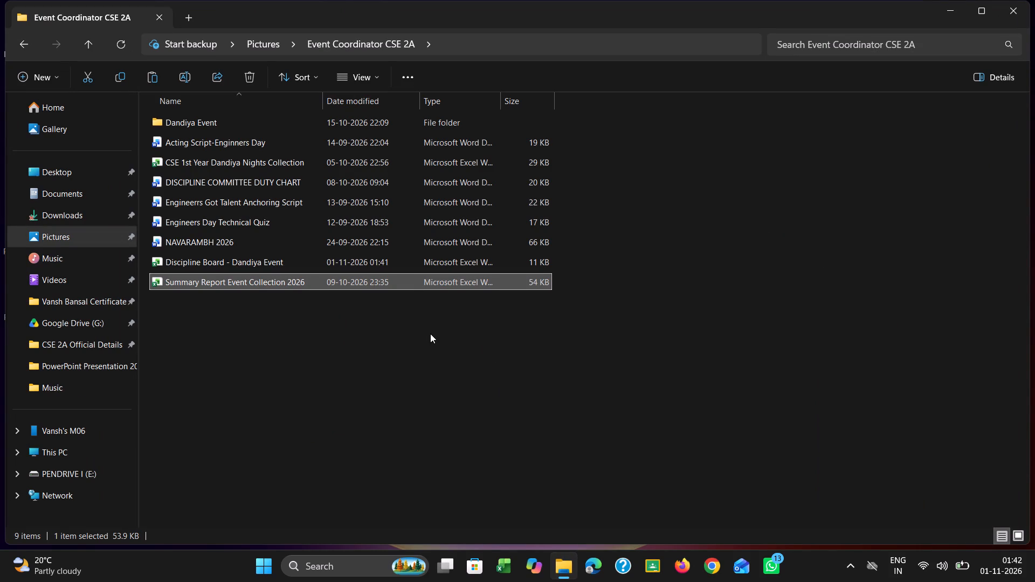
{"action": "key", "text": "ctrl+v"}
Rename the "Proctor Board" workbook in the "Event Coordinator CSE 2A" folder as "Initial Proctor Board Members".
{"action": "right_click", "coordinate": [243, 299]}
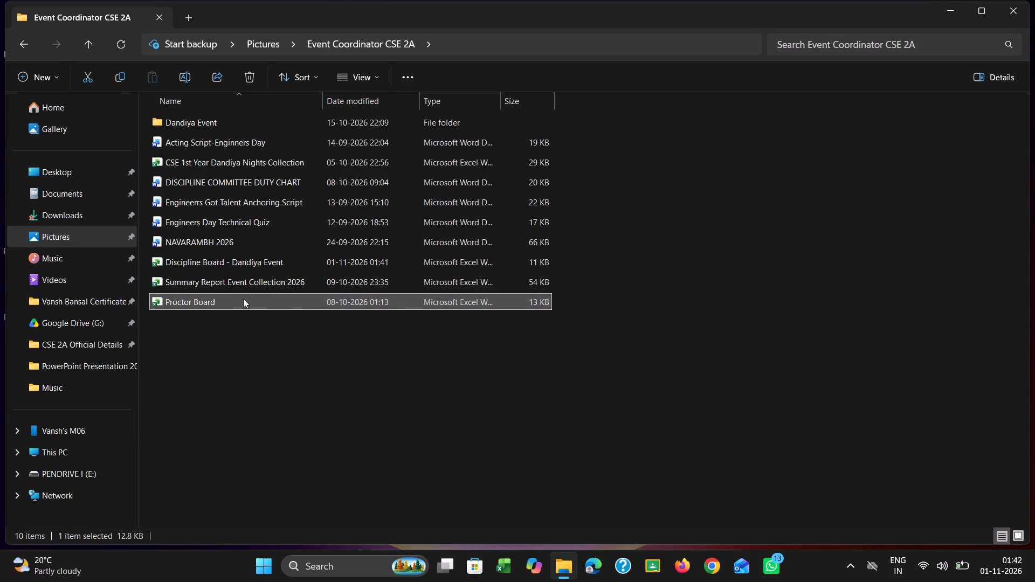
{"action": "left_click", "coordinate": [347, 146]}
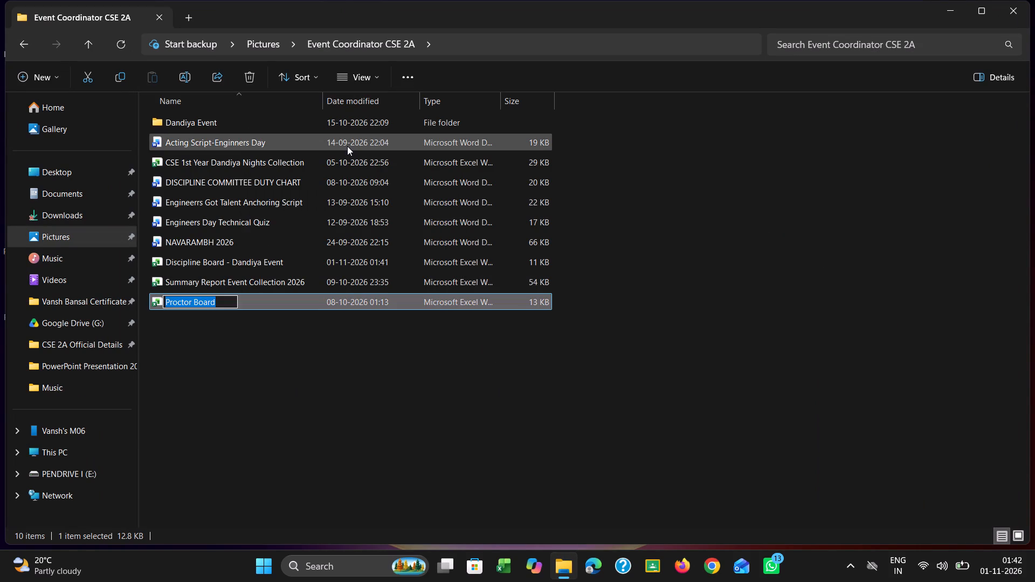
{"action": "key", "text": "p"}
{"action": "key", "text": "e"}
{"action": "key", "text": "BackSpace"}
{"action": "type", "text": "roc"}
{"action": "key", "text": "BackSpace"}
{"action": "key", "text": "BackSpace"}
{"action": "key", "text": "BackSpace"}
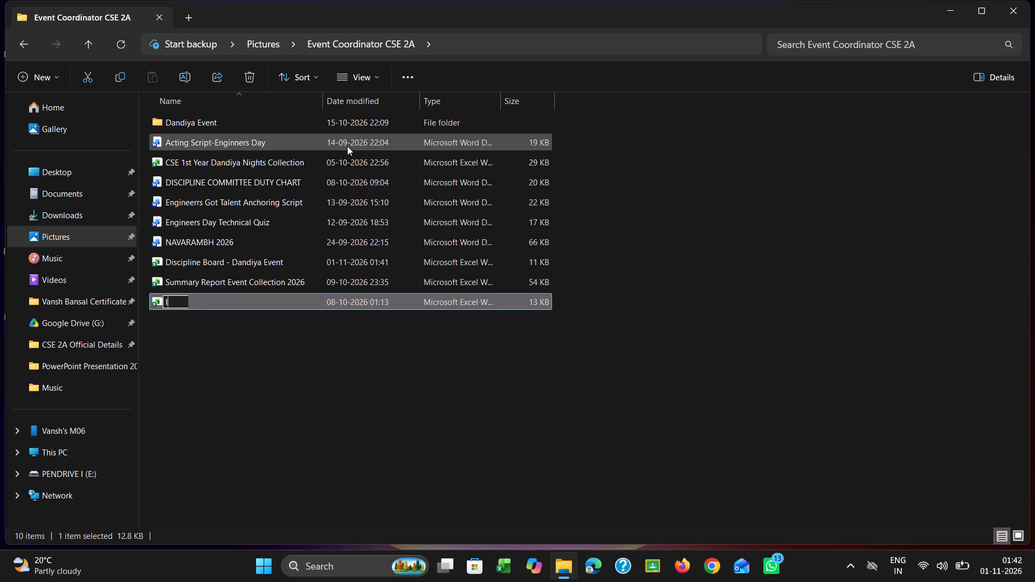
{"action": "type", "text": "nit"}
{"action": "type", "text": "roctor"}
{"action": "key", "text": "space"}
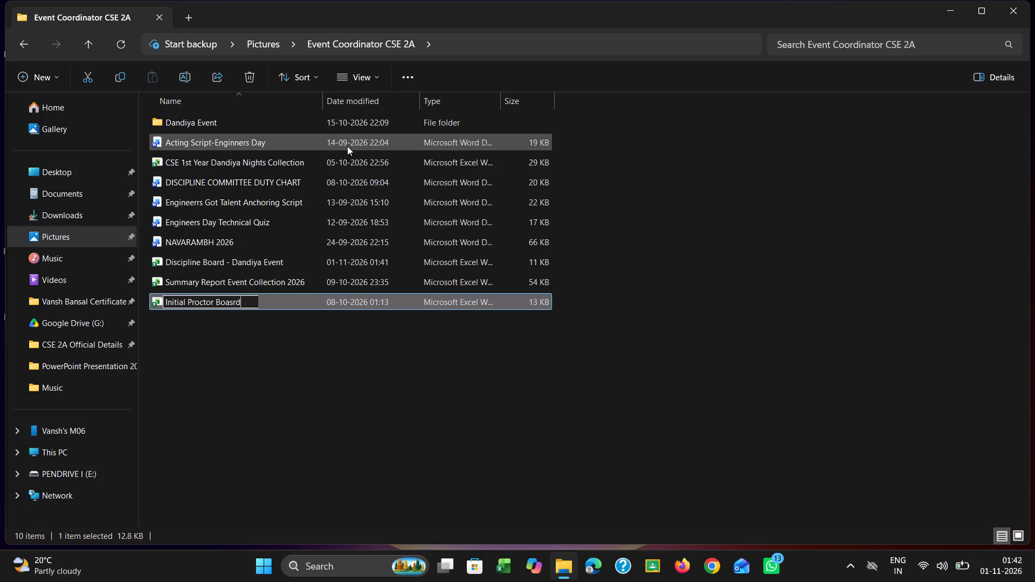
{"action": "key", "text": "BackSpace"}
{"action": "key", "text": "BackSpace"}
{"action": "key", "text": "BackSpace"}
{"action": "key", "text": "BackSpace"}
{"action": "key", "text": "BackSpace"}
{"action": "key", "text": "BackSpace"}
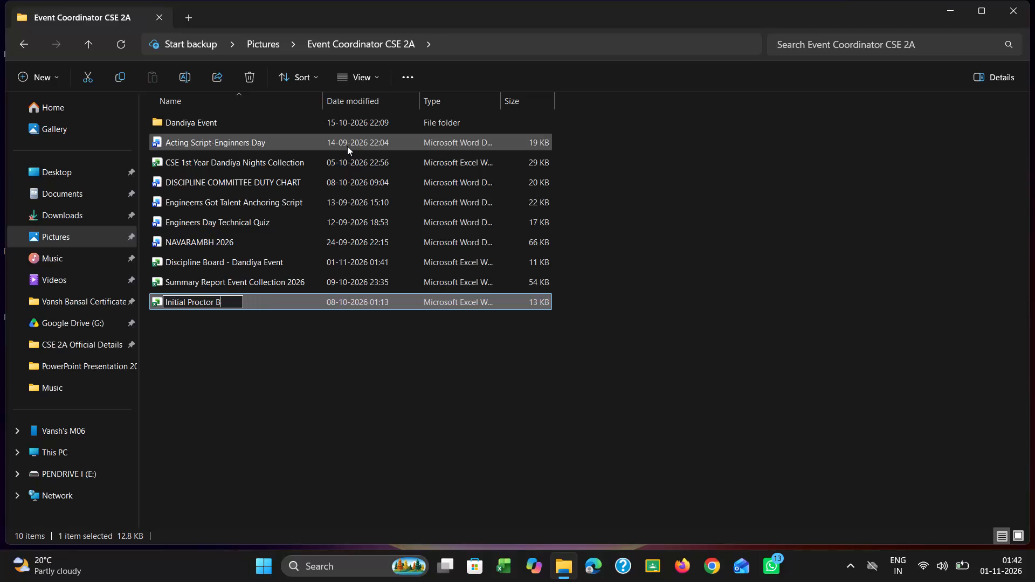
{"action": "type", "text": "ard"}
{"action": "key", "text": "BackSpace"}
{"action": "key", "text": "BackSpace"}
{"action": "key", "text": "BackSpace"}
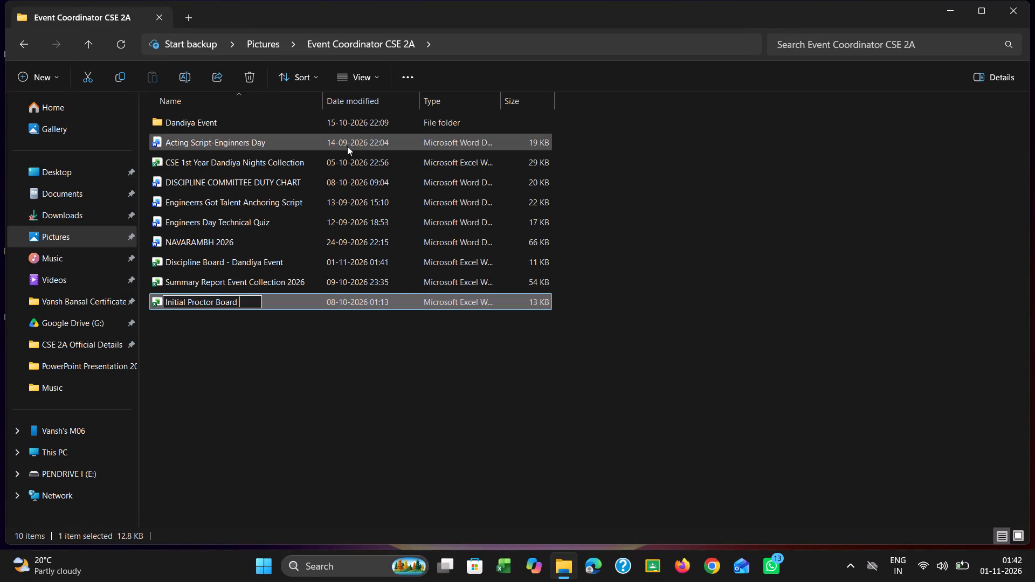
{"action": "key", "text": "BackSpace"}
{"action": "key", "text": "BackSpace"}
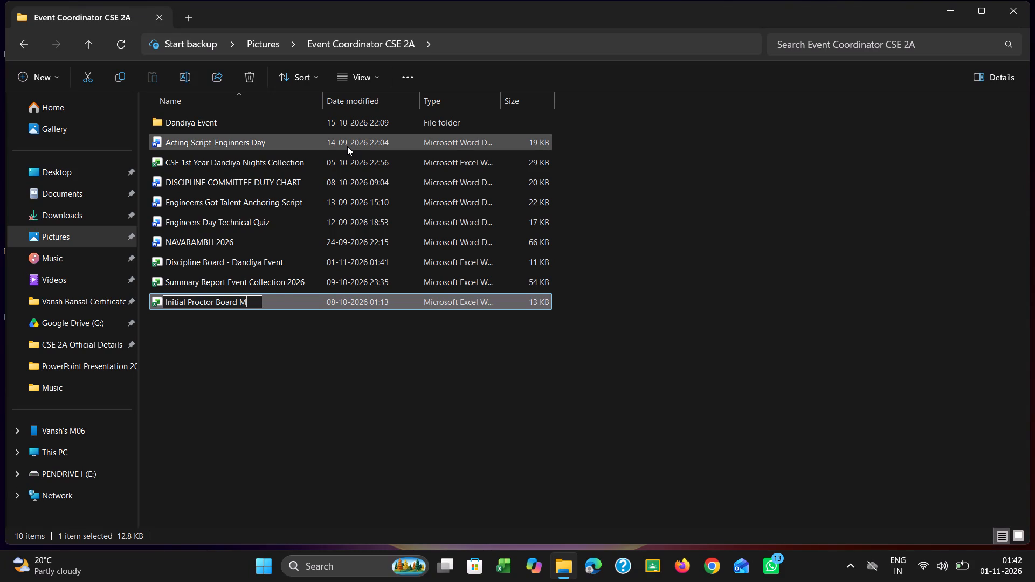
{"action": "key", "text": "Return"}
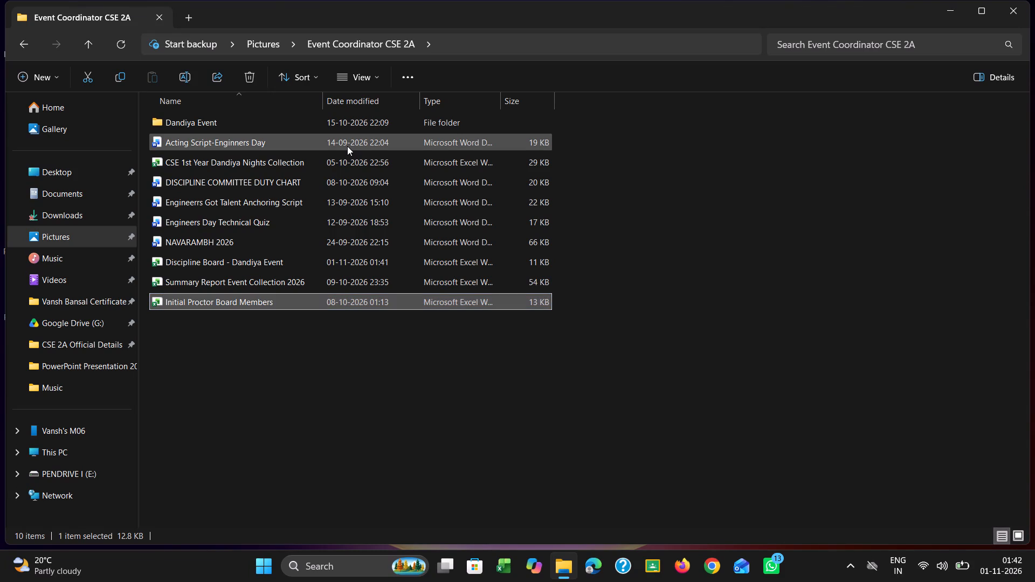
Open the "Dandiya Event - Rangrez Report" document from the Desktop, look through its pages and photos, and close it.
{"action": "triple_click", "coordinate": [287, 162]}
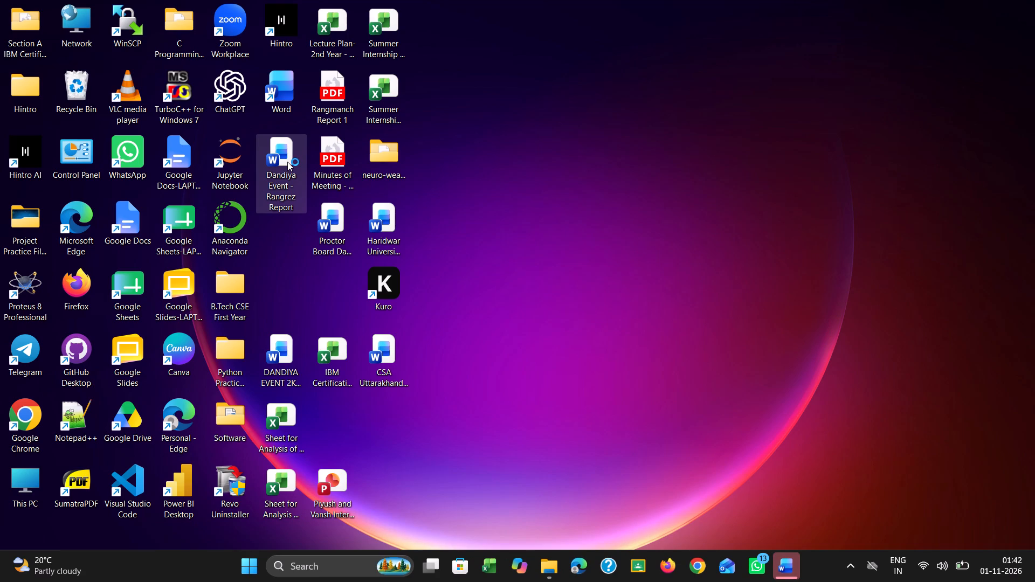
{"action": "double_click", "coordinate": [280, 157]}
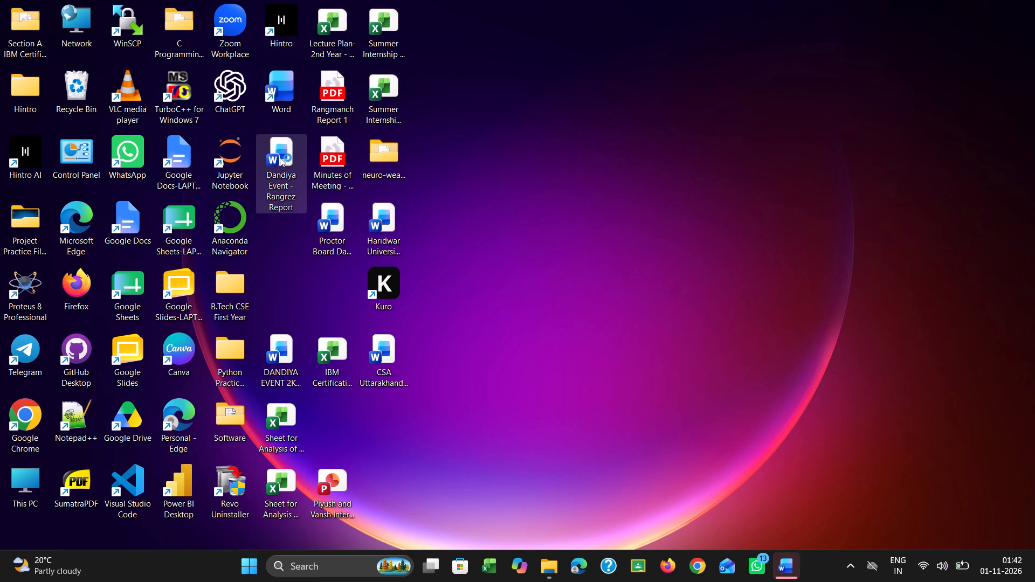
{"action": "scroll", "coordinate": [616, 200], "scroll_direction": "down", "scroll_amount": 10}
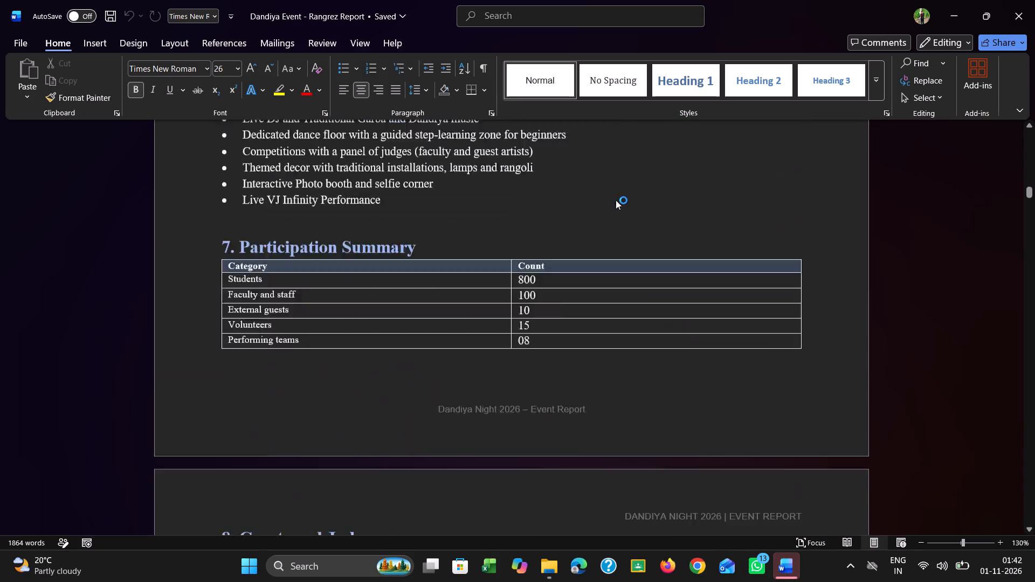
{"action": "scroll", "coordinate": [616, 200], "scroll_direction": "down", "scroll_amount": 17}
{"action": "scroll", "coordinate": [616, 200], "scroll_direction": "up", "scroll_amount": 4}
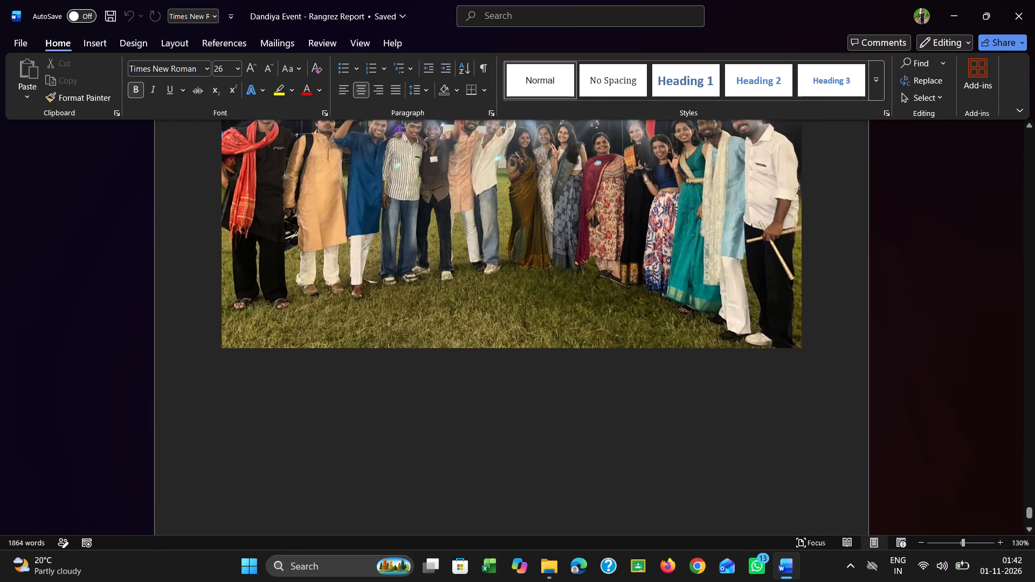
{"action": "scroll", "coordinate": [616, 200], "scroll_direction": "up", "scroll_amount": 7}
{"action": "scroll", "coordinate": [616, 200], "scroll_direction": "down", "scroll_amount": 1}
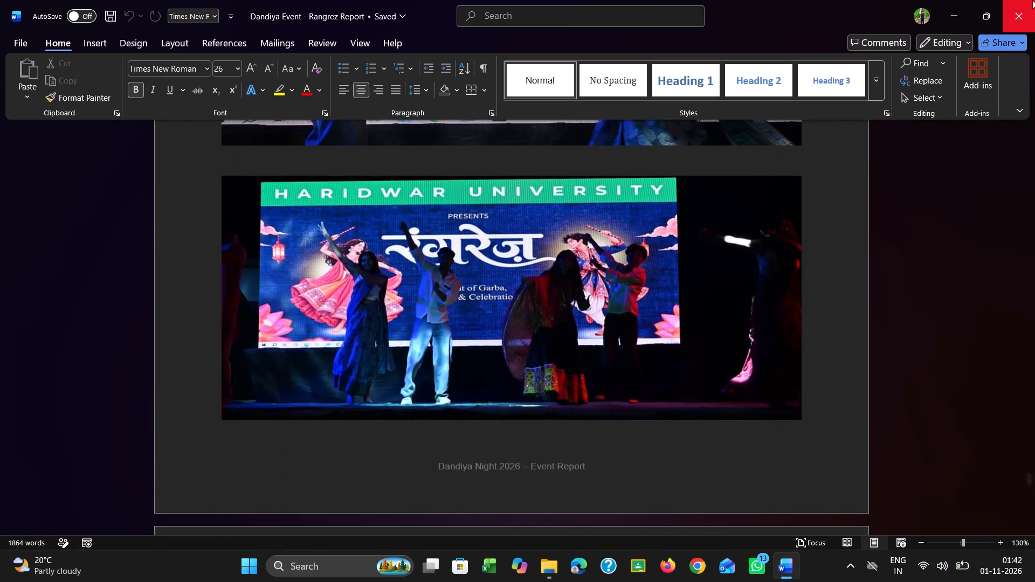
{"action": "left_click", "coordinate": [1032, 0]}
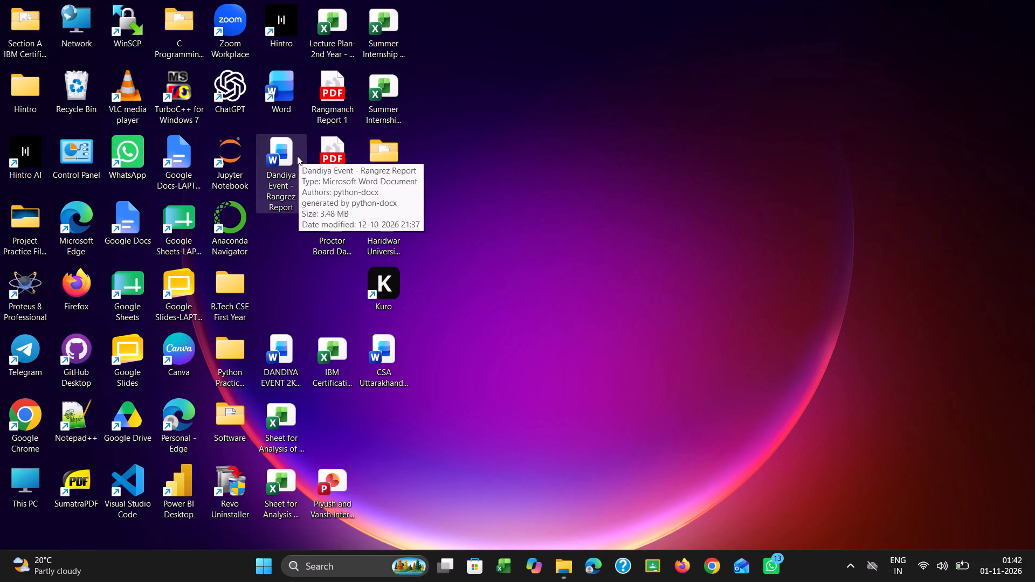
Move the "Dandiya Event - Rangrez Report" document from the Desktop into the "Event Coordinator CSE 2A" folder.
{"action": "right_click", "coordinate": [297, 156]}
{"action": "left_click", "coordinate": [320, 143]}
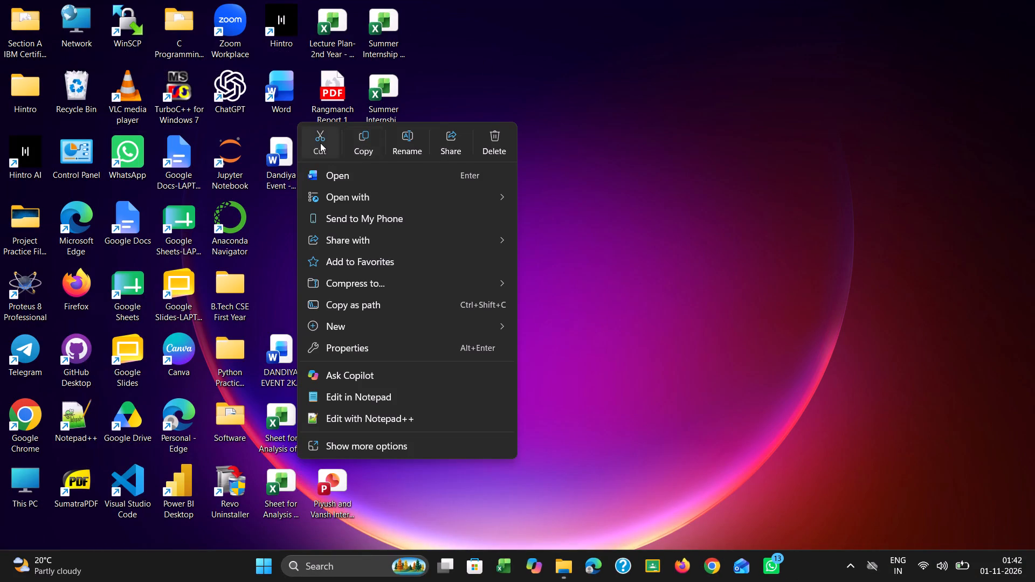
{"action": "left_click", "coordinate": [554, 565]}
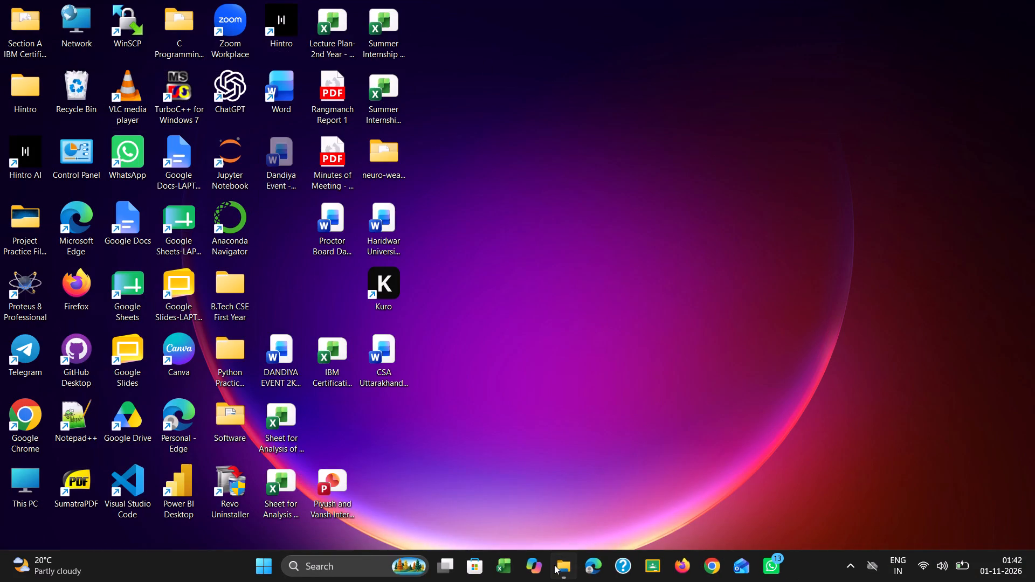
{"action": "left_click", "coordinate": [376, 424]}
{"action": "right_click", "coordinate": [376, 424]}
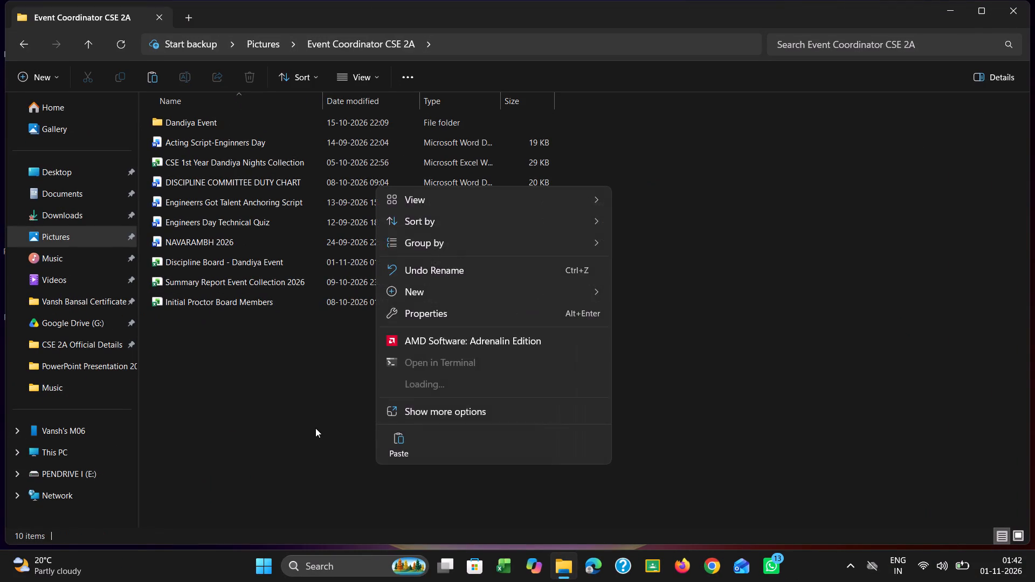
{"action": "left_click", "coordinate": [315, 428]}
{"action": "key", "text": "ctrl+v"}
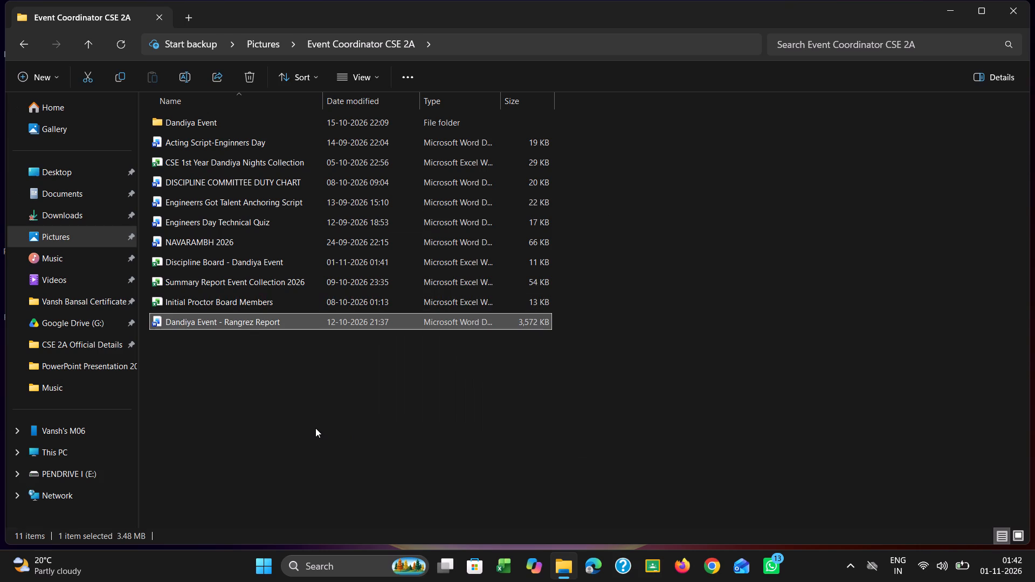
Move the "Rangmanch Report 1" PDF from the Desktop into the "Event Coordinator CSE 2A" folder.
{"action": "right_click", "coordinate": [587, 267]}
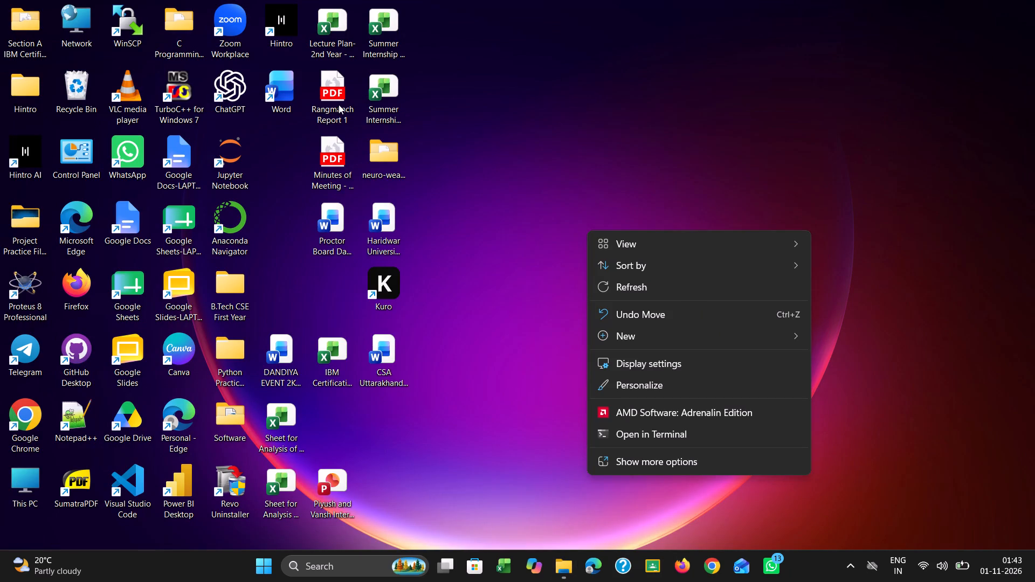
{"action": "right_click", "coordinate": [328, 115]}
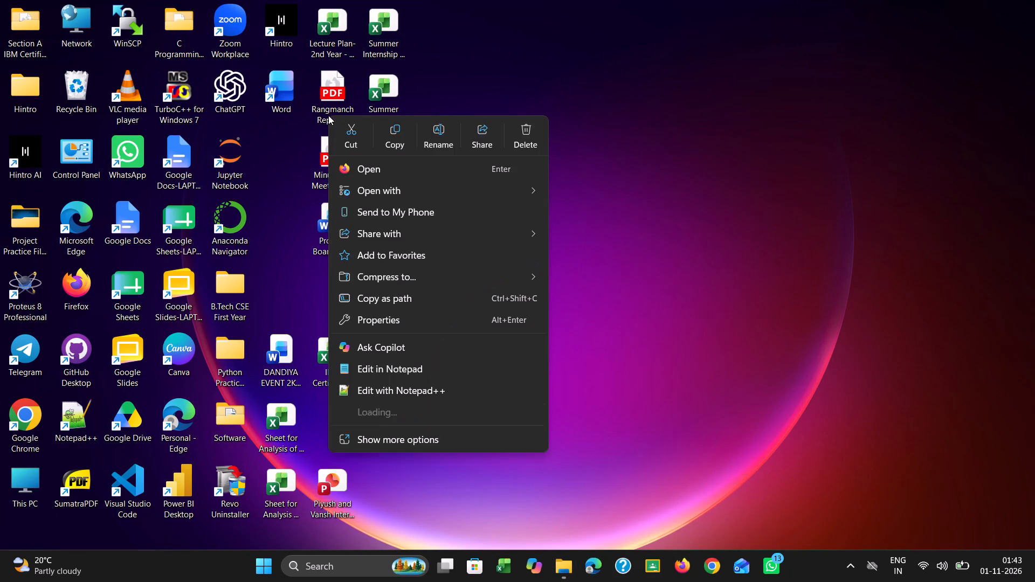
{"action": "left_click", "coordinate": [354, 129]}
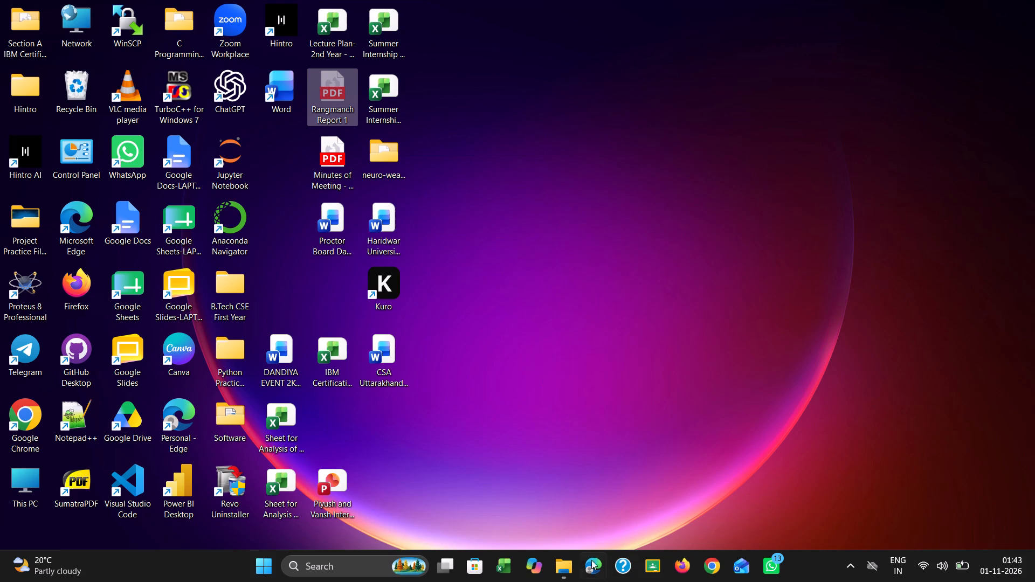
{"action": "left_click", "coordinate": [567, 569]}
{"action": "left_click", "coordinate": [558, 406]}
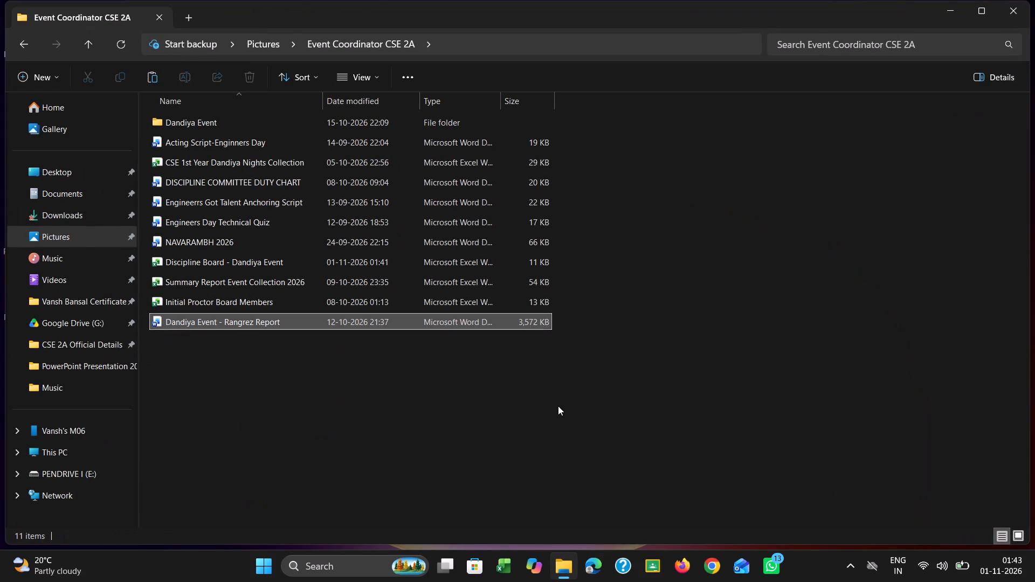
{"action": "key", "text": "ctrl+v"}
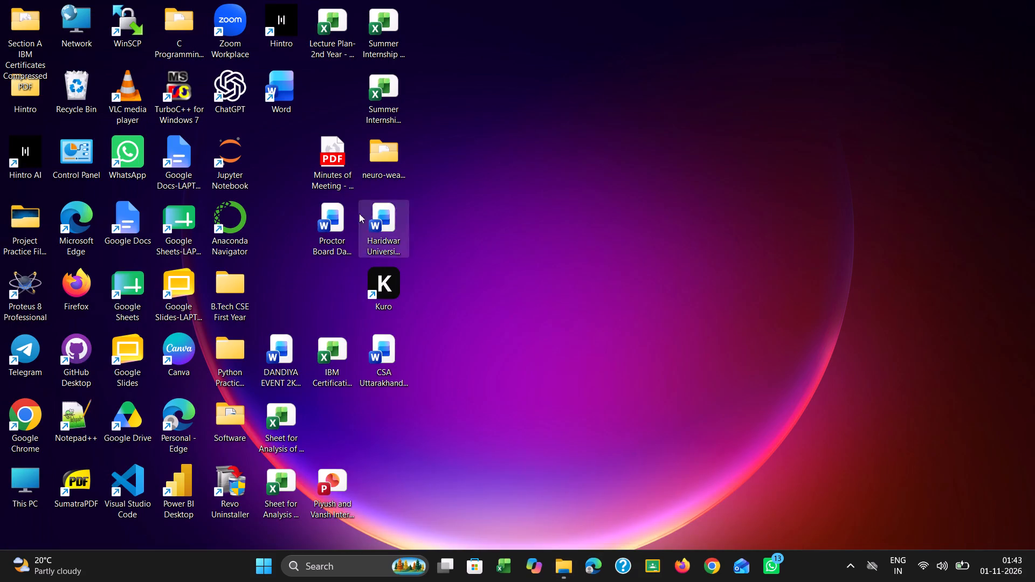
Delete the "Minutes of Meeting" PDF from the Desktop.
{"action": "right_click", "coordinate": [334, 182]}
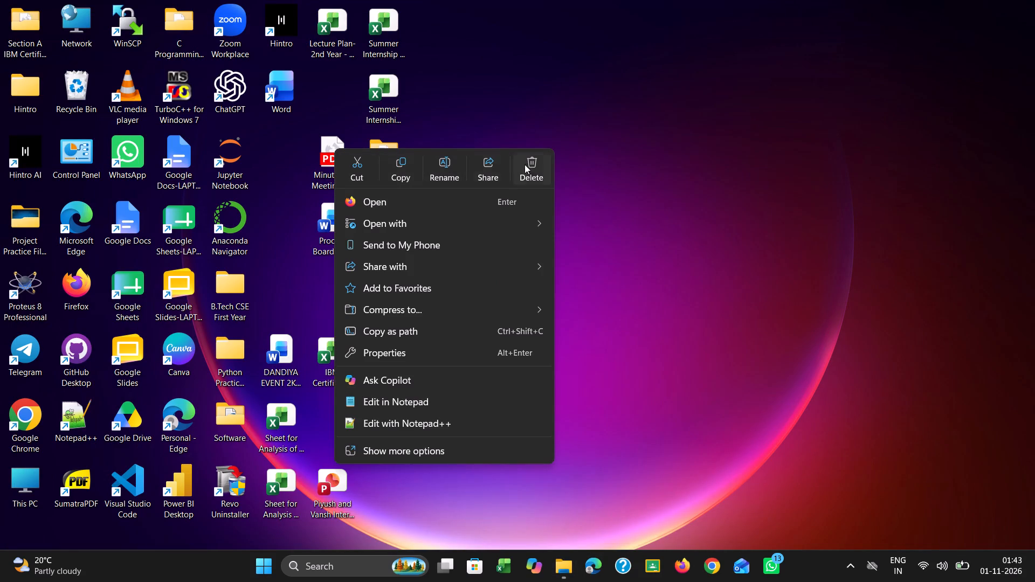
{"action": "left_click", "coordinate": [527, 164]}
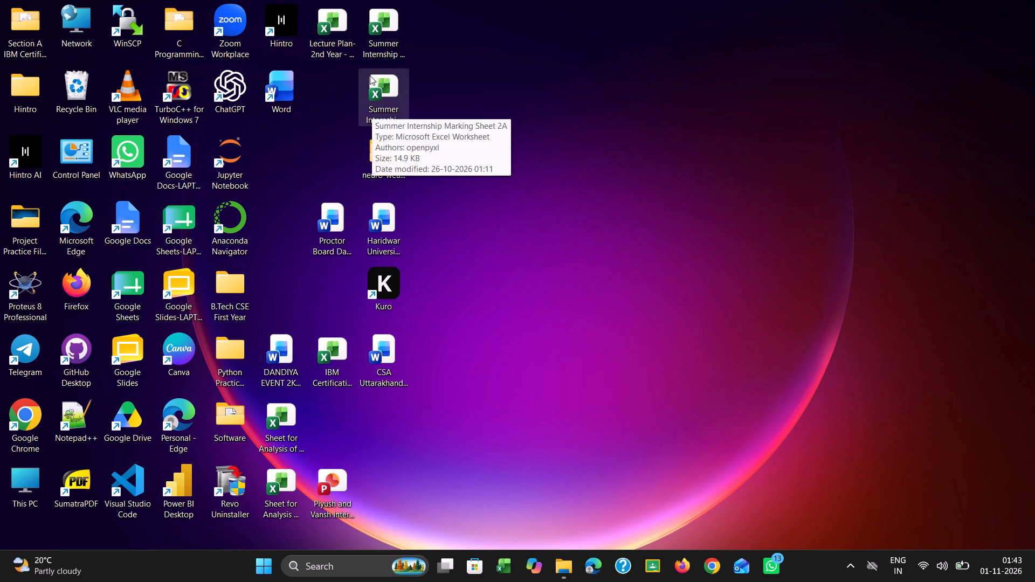
Open the "Summer Internship Presentation Evaluation Sheet 2A" workbook from the Desktop, check its contents, and close it.
{"action": "double_click", "coordinate": [385, 43]}
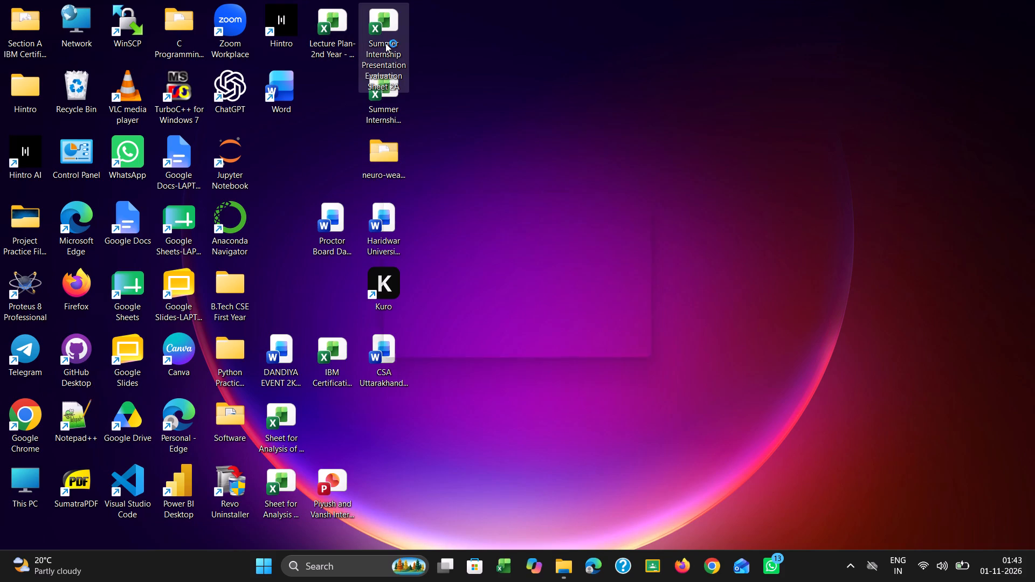
{"action": "left_click", "coordinate": [1034, 4]}
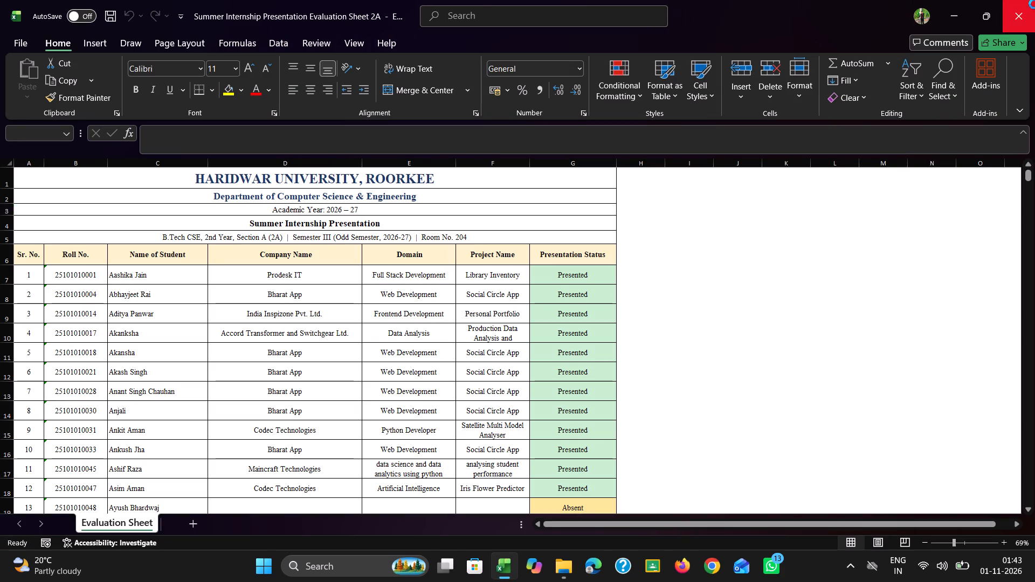
Move the Summer Internship Presentation Evaluation Sheet 2A and Summer Internship Marking Sheet 2A workbooks from the Desktop into the Pictures folder.
{"action": "left_click_drag", "start_coordinate": [422, 46], "coordinate": [406, 87]}
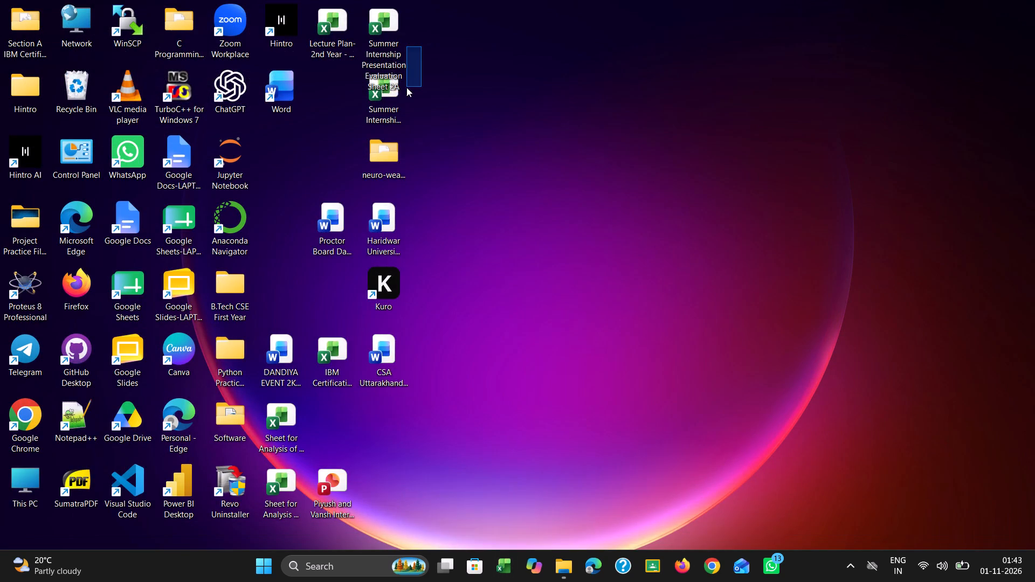
{"action": "left_click_drag", "start_coordinate": [406, 87], "coordinate": [386, 100]}
{"action": "key", "text": "ctrl+x"}
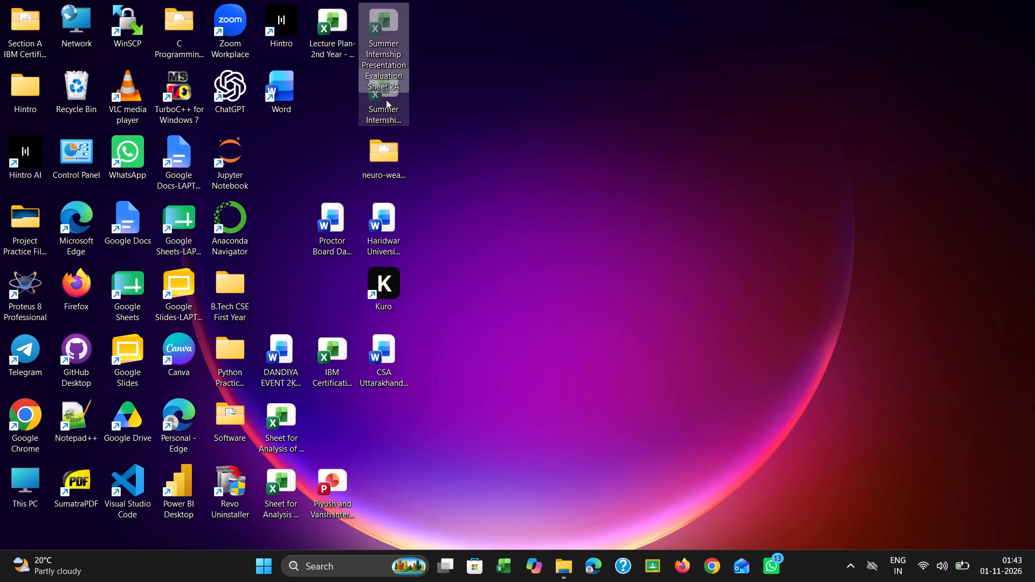
{"action": "left_click", "coordinate": [559, 564]}
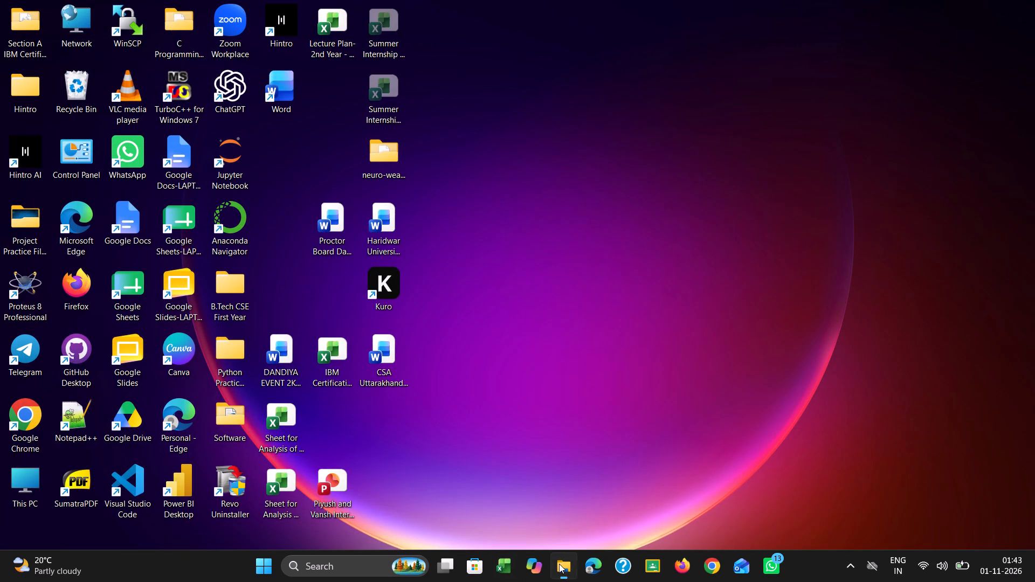
{"action": "left_click", "coordinate": [256, 44]}
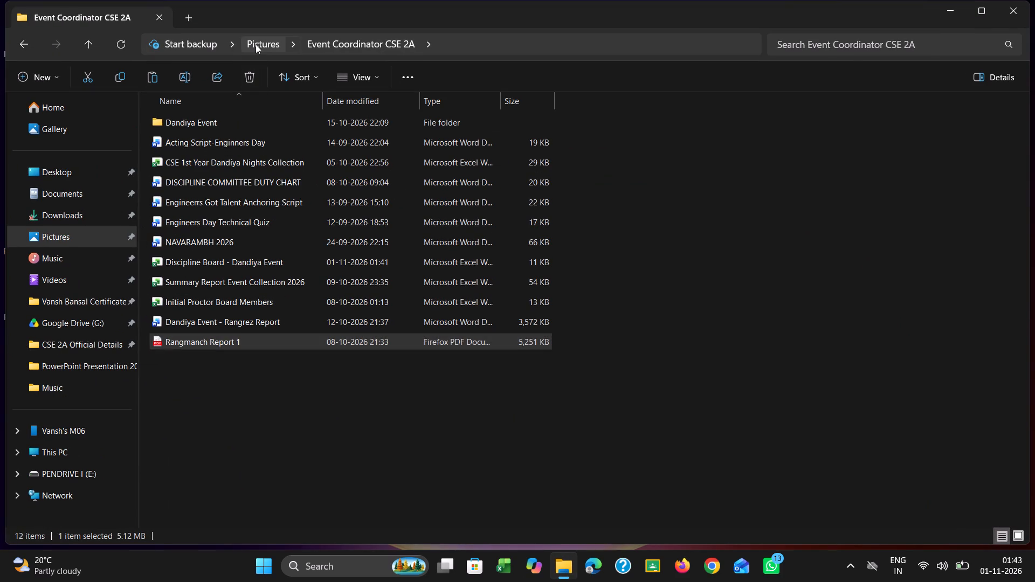
{"action": "left_click", "coordinate": [377, 461]}
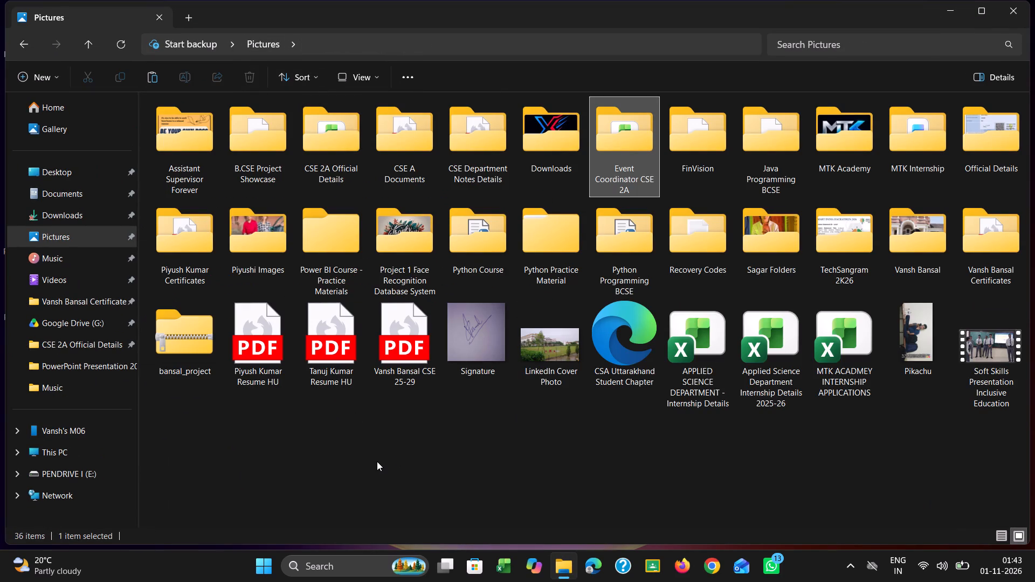
{"action": "key", "text": "ctrl+v"}
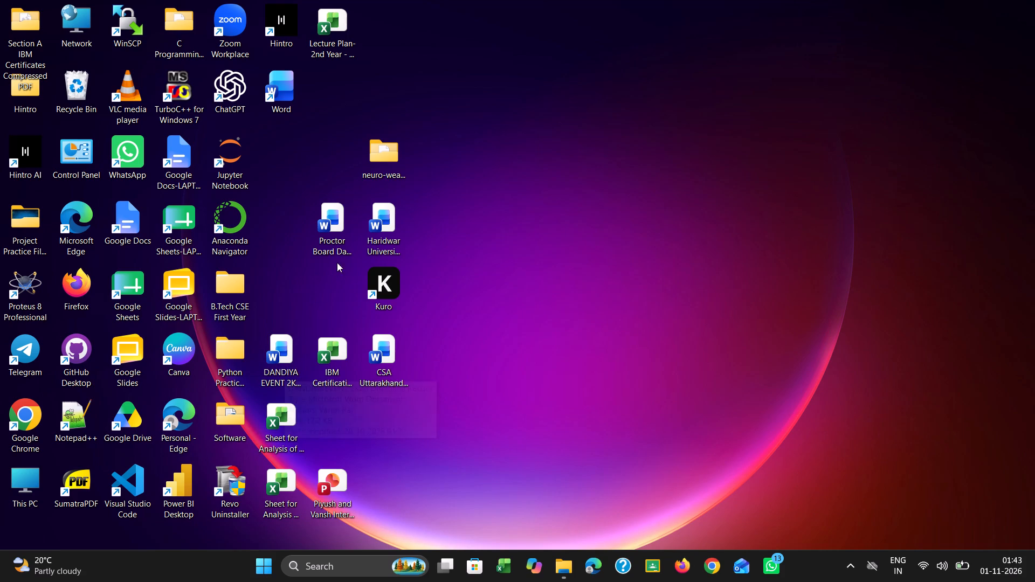
Open the "Proctor Board Dandiya Event 2K26 Report" document from the Desktop, check its duty table, and close it.
{"action": "left_click", "coordinate": [353, 226]}
{"action": "triple_click", "coordinate": [353, 226]}
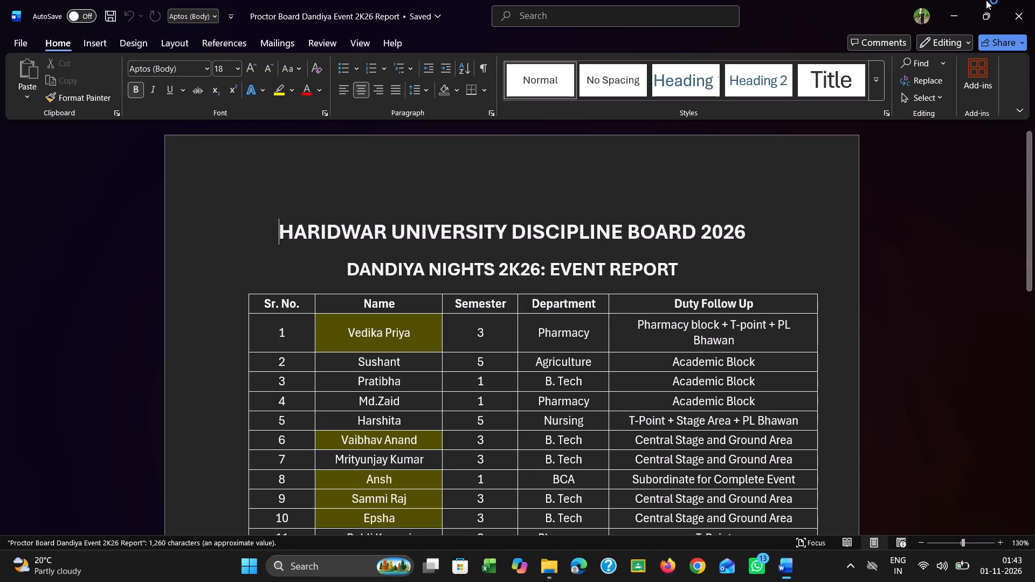
{"action": "left_click", "coordinate": [1033, 0]}
Open the "DANDIYA EVENT 2K26 Discipline Record" document from the Desktop, look through its duty table, and close it.
{"action": "double_click", "coordinate": [293, 336]}
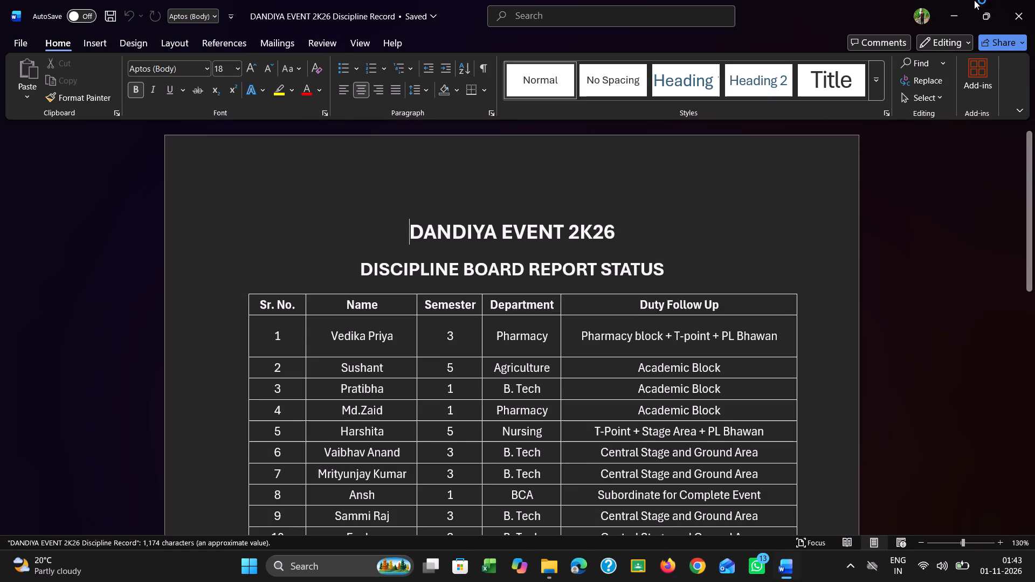
{"action": "scroll", "coordinate": [814, 219], "scroll_direction": "down", "scroll_amount": 8}
{"action": "scroll", "coordinate": [814, 219], "scroll_direction": "right", "scroll_amount": 3}
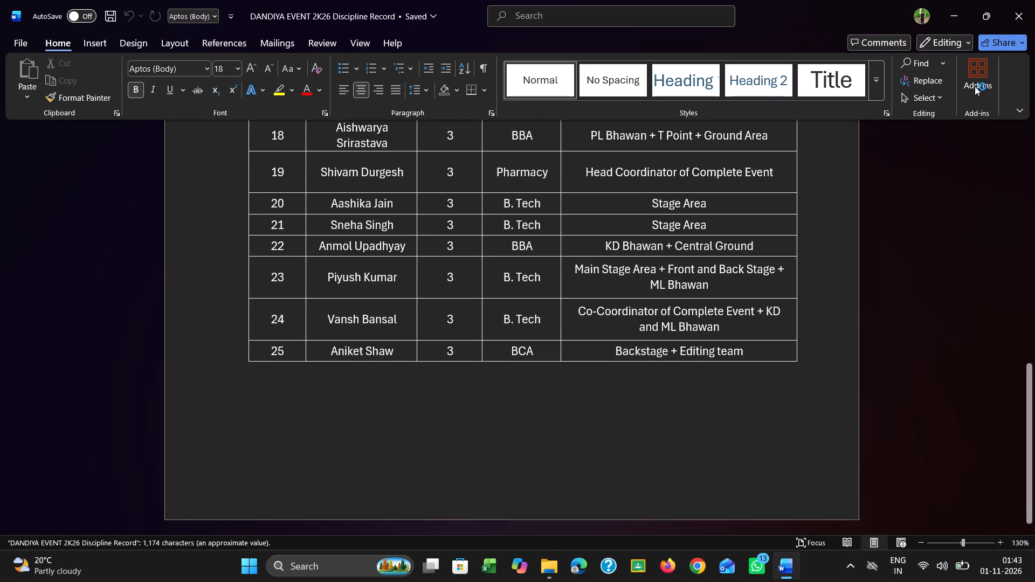
{"action": "left_click", "coordinate": [1034, 0]}
Delete the "DANDIYA EVENT 2K26 Discipline Record" document from the Desktop.
{"action": "right_click", "coordinate": [294, 347]}
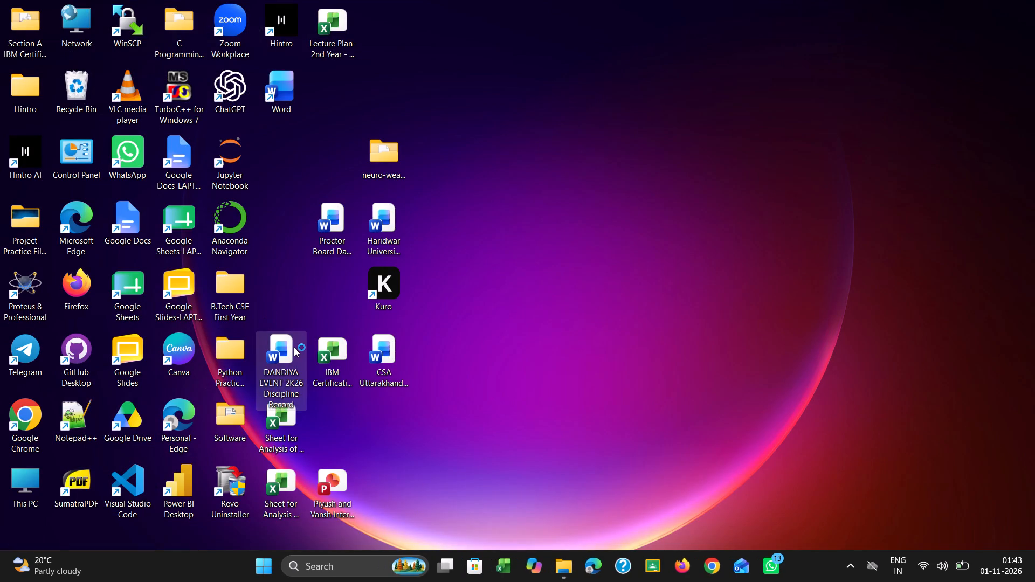
{"action": "left_click", "coordinate": [486, 144]}
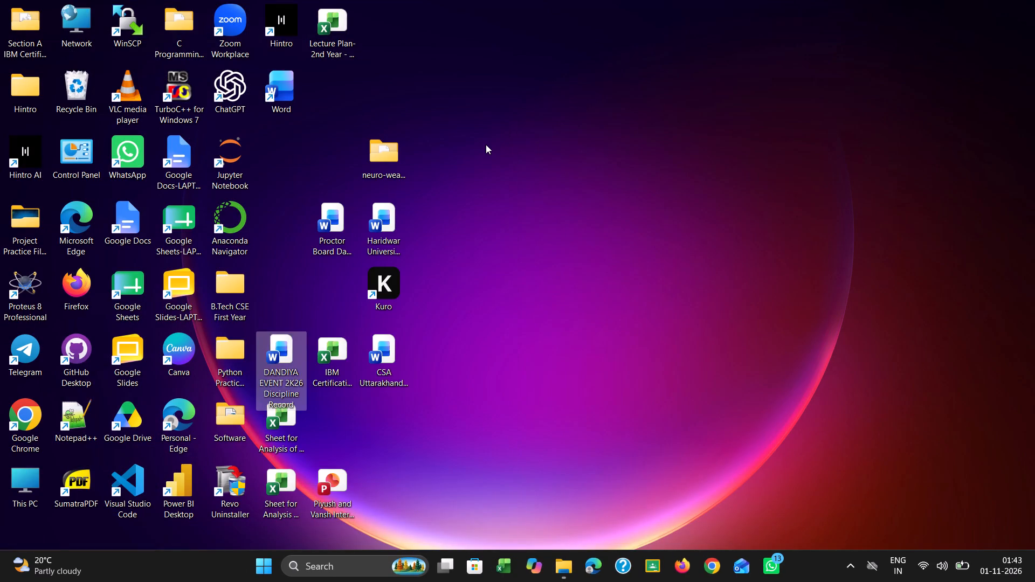
Open the "neuro-weave-ai" folder from the Desktop, check its contents, and close its window.
{"action": "double_click", "coordinate": [385, 177]}
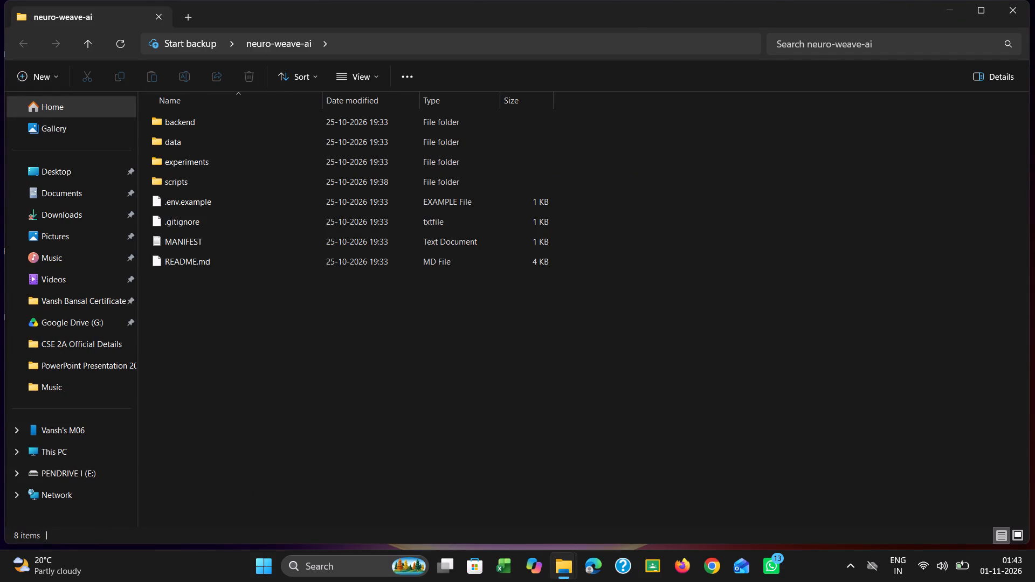
{"action": "left_click", "coordinate": [1034, 0]}
{"action": "left_click_drag", "start_coordinate": [1032, 0], "coordinate": [1023, 4]}
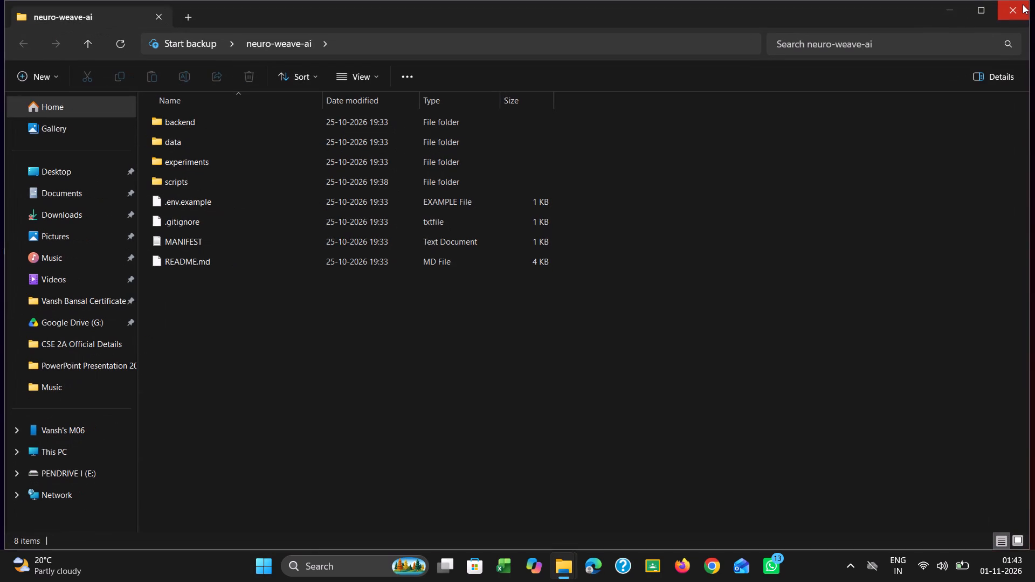
{"action": "left_click", "coordinate": [1021, 4]}
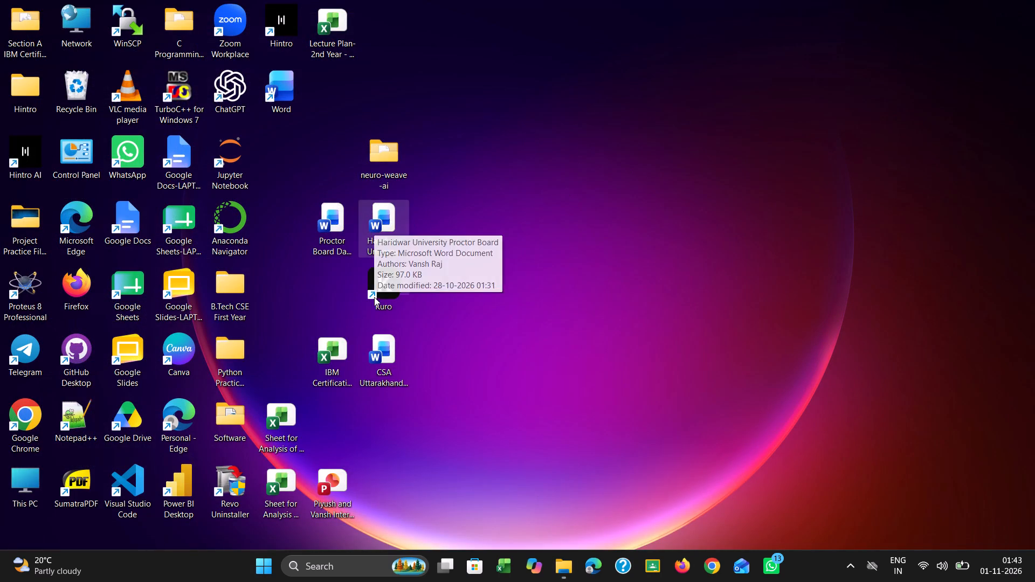
Rearrange the Desktop icons: neuro-weave-ai and Kuro below Word, the Lecture Plan above the analysis sheets, and the Proctor Board Dandiya report one row down.
{"action": "left_click_drag", "start_coordinate": [376, 164], "coordinate": [283, 149]}
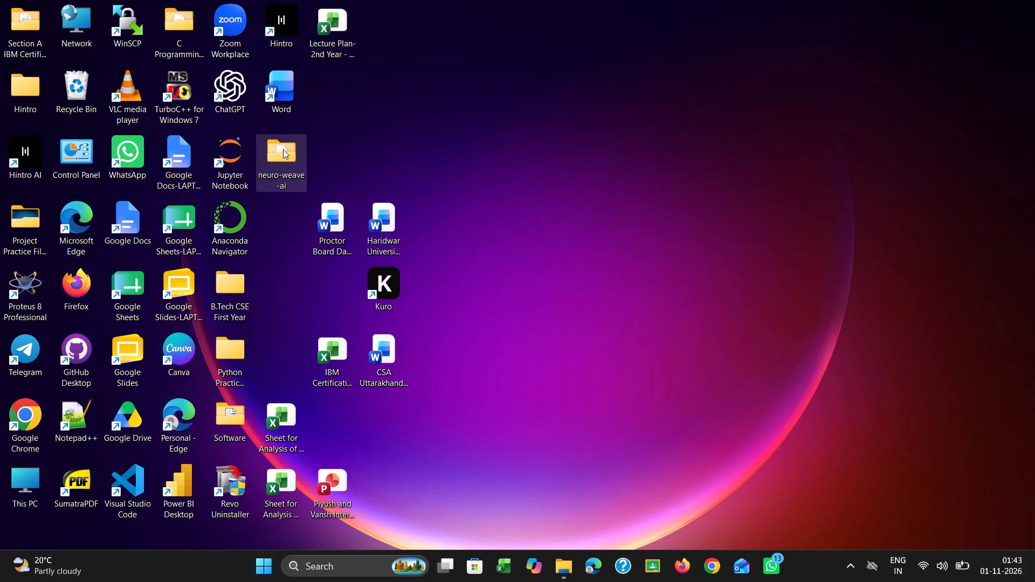
{"action": "left_click_drag", "start_coordinate": [328, 29], "coordinate": [271, 334]}
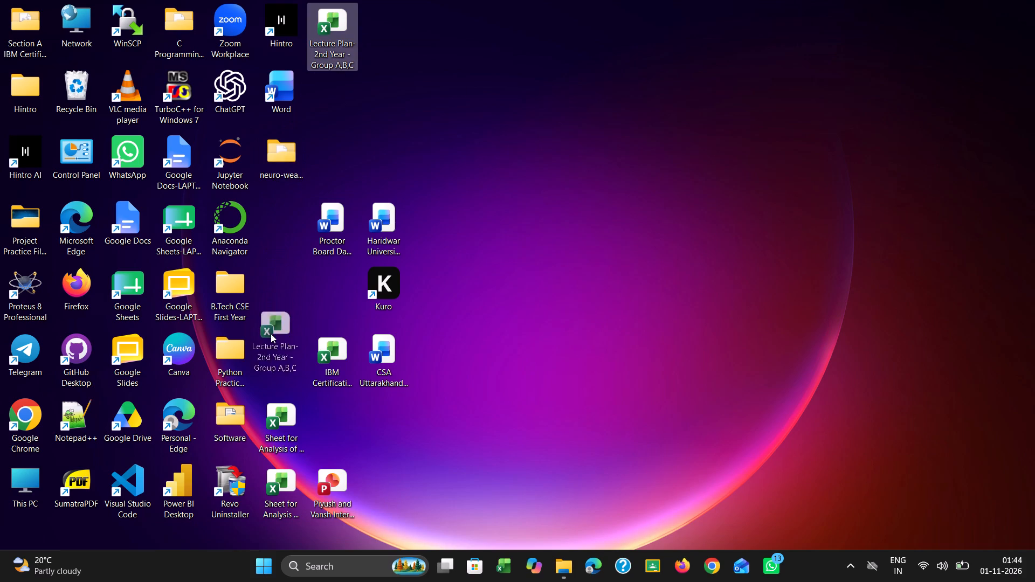
{"action": "left_click_drag", "start_coordinate": [271, 334], "coordinate": [271, 341]}
{"action": "left_click_drag", "start_coordinate": [373, 287], "coordinate": [286, 237]}
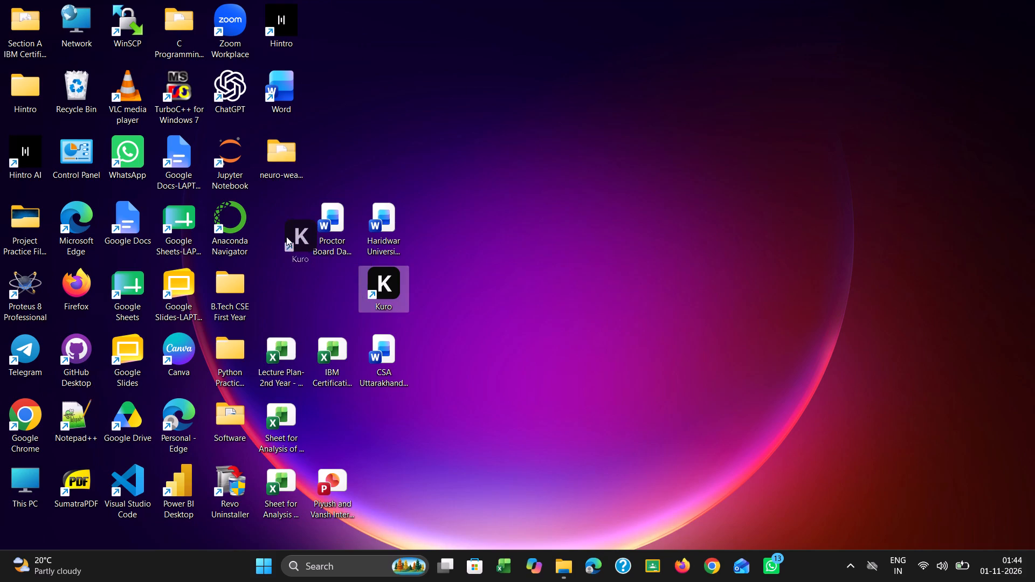
{"action": "left_click_drag", "start_coordinate": [286, 237], "coordinate": [281, 233]}
{"action": "left_click_drag", "start_coordinate": [322, 237], "coordinate": [321, 280]}
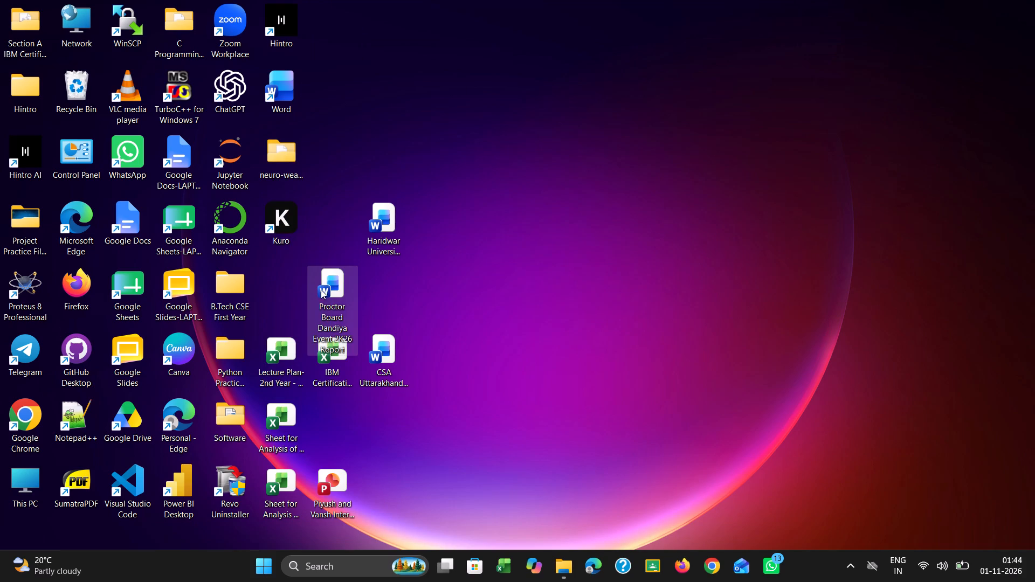
Open the "IBM Certification Details 2A BCSE-3" workbook from the Desktop, look through its certification table, and close it.
{"action": "double_click", "coordinate": [325, 355]}
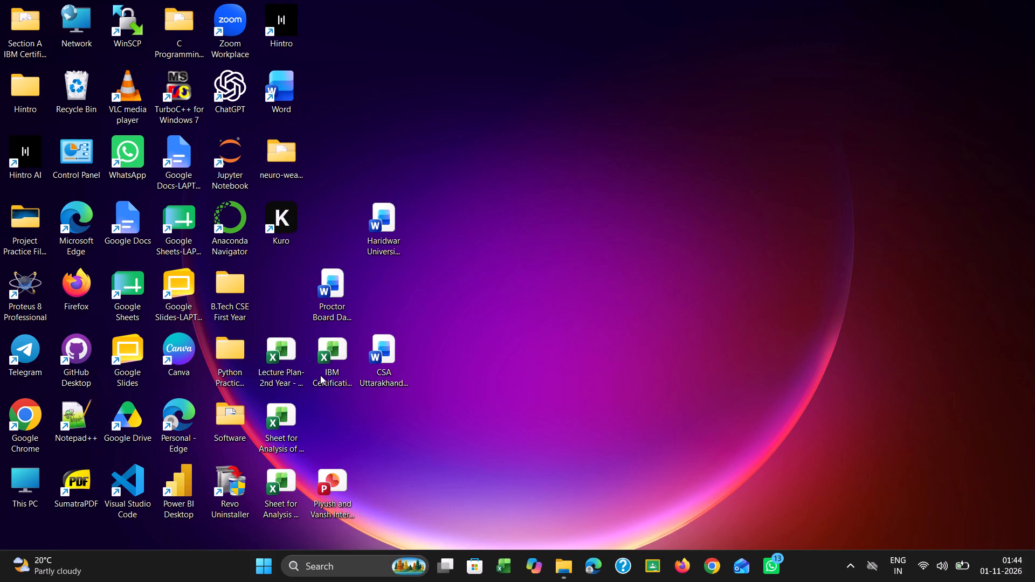
{"action": "double_click", "coordinate": [325, 382]}
{"action": "left_click", "coordinate": [1034, 0]}
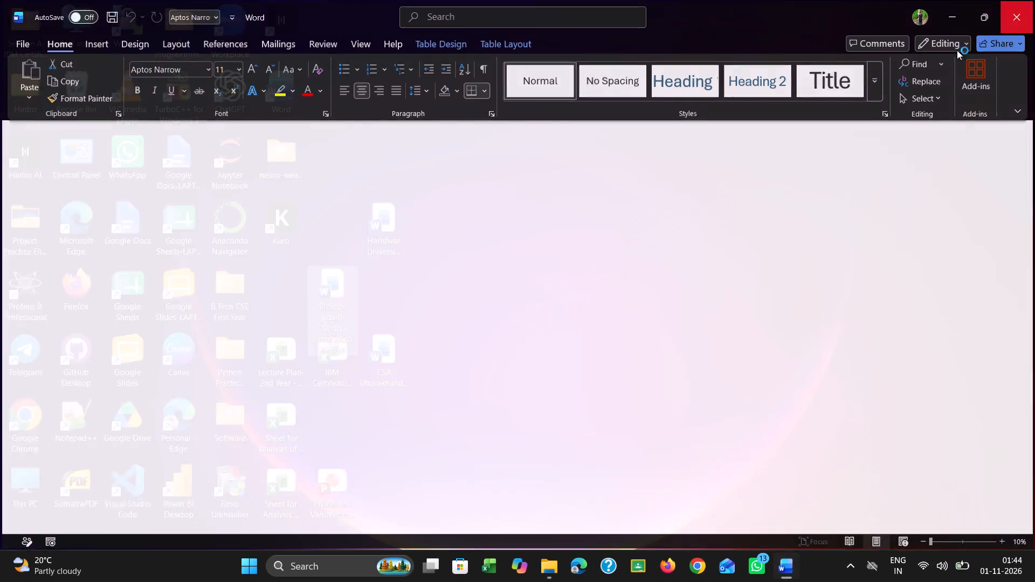
{"action": "left_click", "coordinate": [319, 428]}
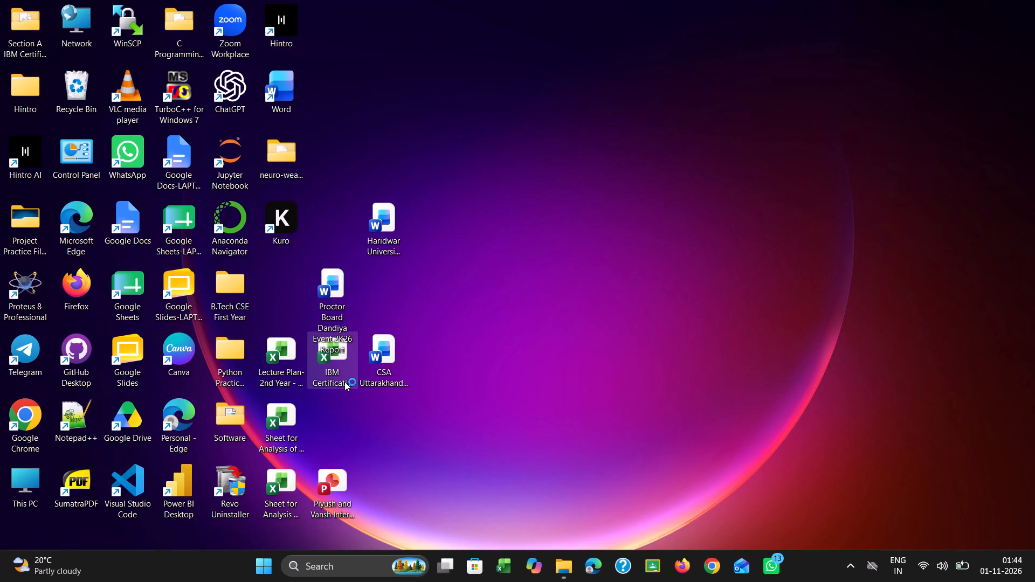
{"action": "double_click", "coordinate": [344, 382]}
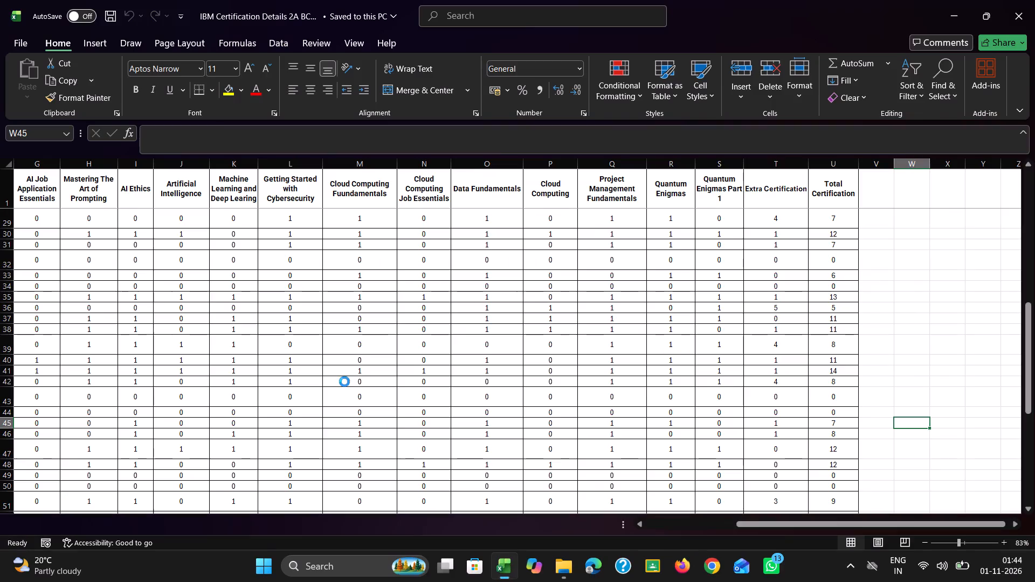
{"action": "scroll", "coordinate": [597, 324], "scroll_direction": "down", "scroll_amount": 2}
{"action": "left_click", "coordinate": [1034, 0]}
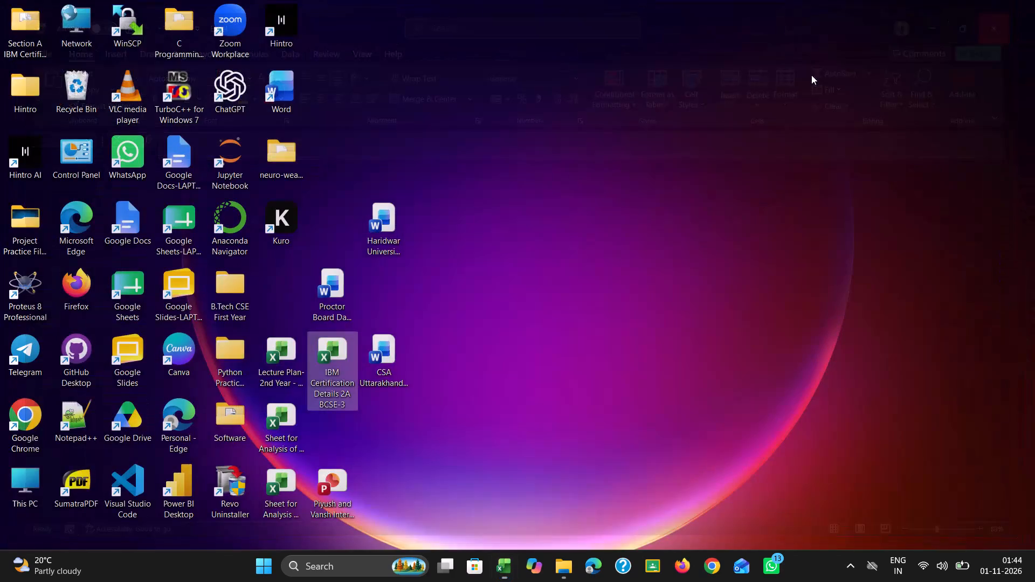
Delete the "IBM Certification Details 2A BCSE-3" workbook from the Desktop.
{"action": "right_click", "coordinate": [334, 364]}
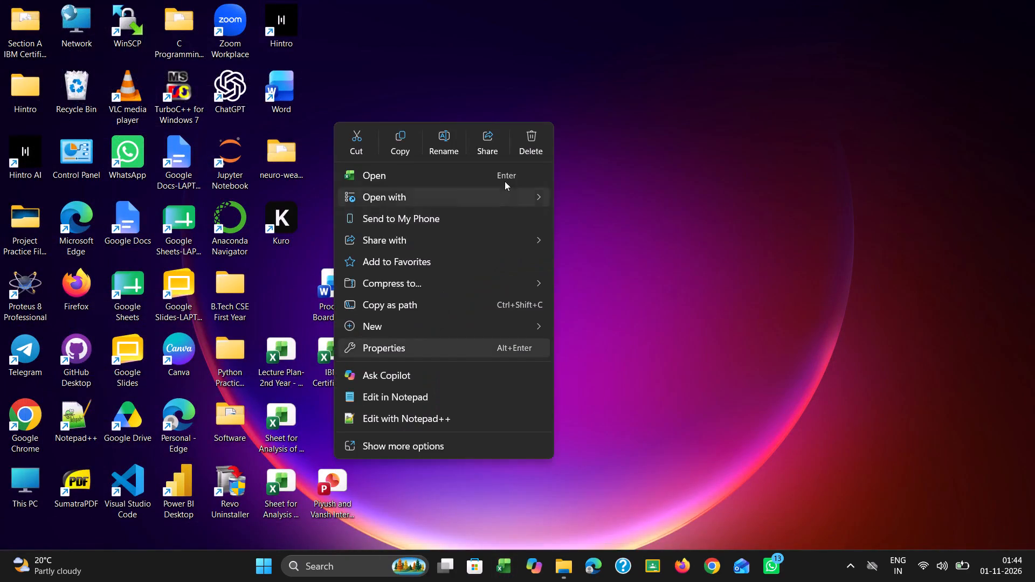
{"action": "left_click", "coordinate": [525, 151]}
Move the Internship Presentation PowerPoint file from the Desktop into the Pictures folder.
{"action": "right_click", "coordinate": [327, 493]}
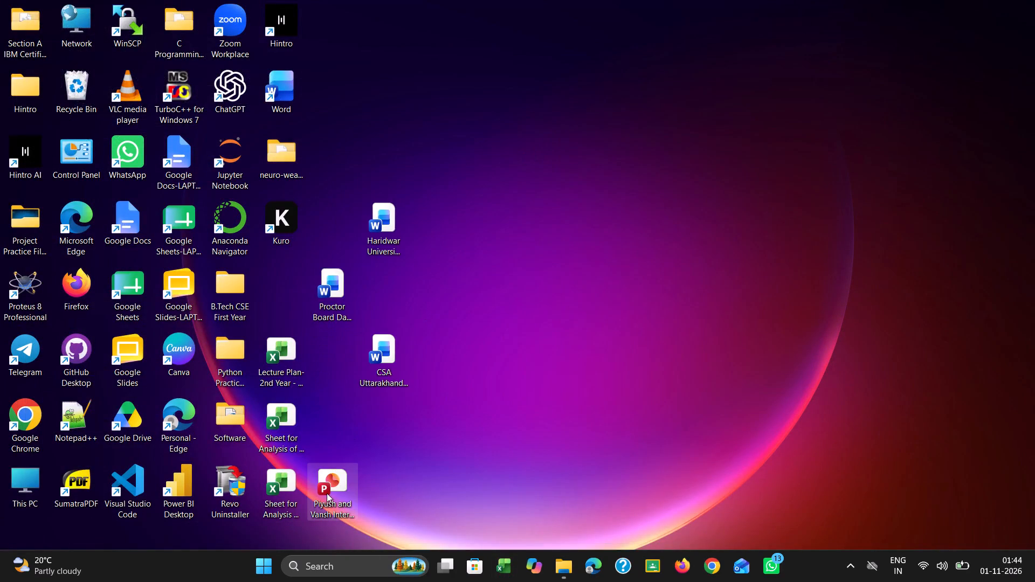
{"action": "left_click", "coordinate": [343, 511]}
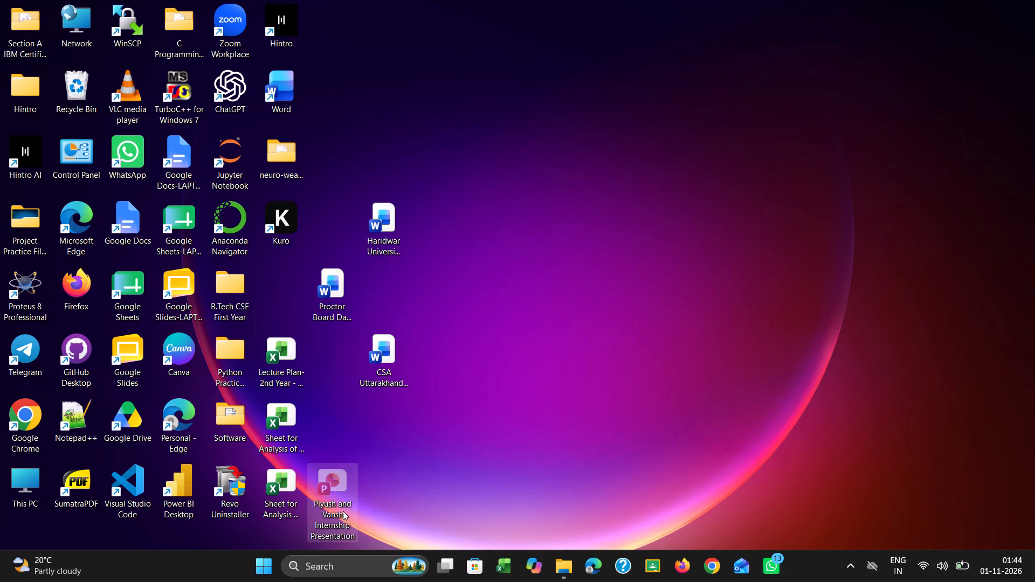
{"action": "left_click", "coordinate": [560, 570]}
{"action": "left_click", "coordinate": [478, 459]}
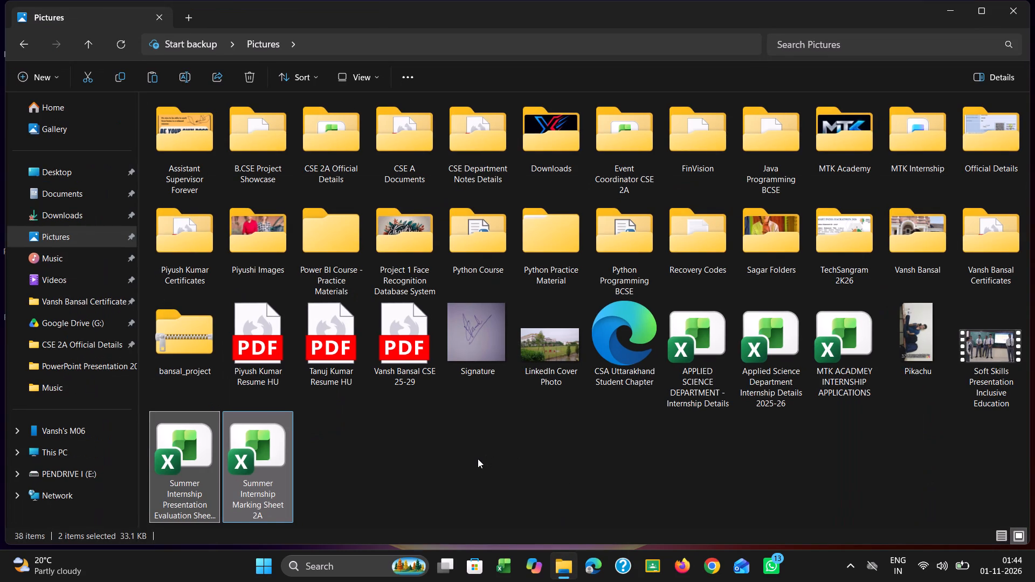
{"action": "key", "text": "ctrl+v"}
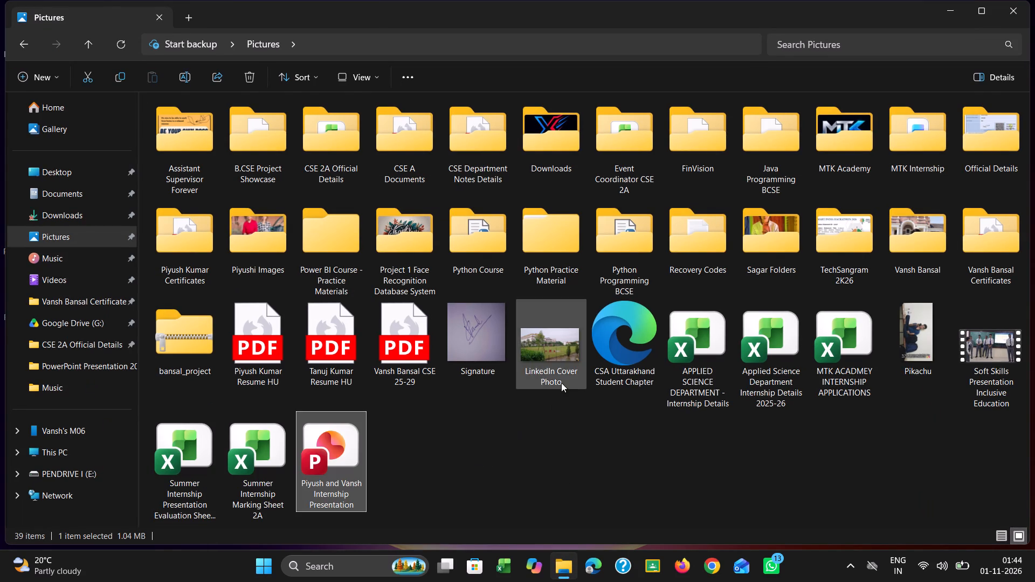
Move the CSA Uttarakhand document beside the Hintro shortcut and the Haridwar University Proctor Board document beside the neuro-weave-ai folder on the Desktop.
{"action": "right_click", "coordinate": [395, 375]}
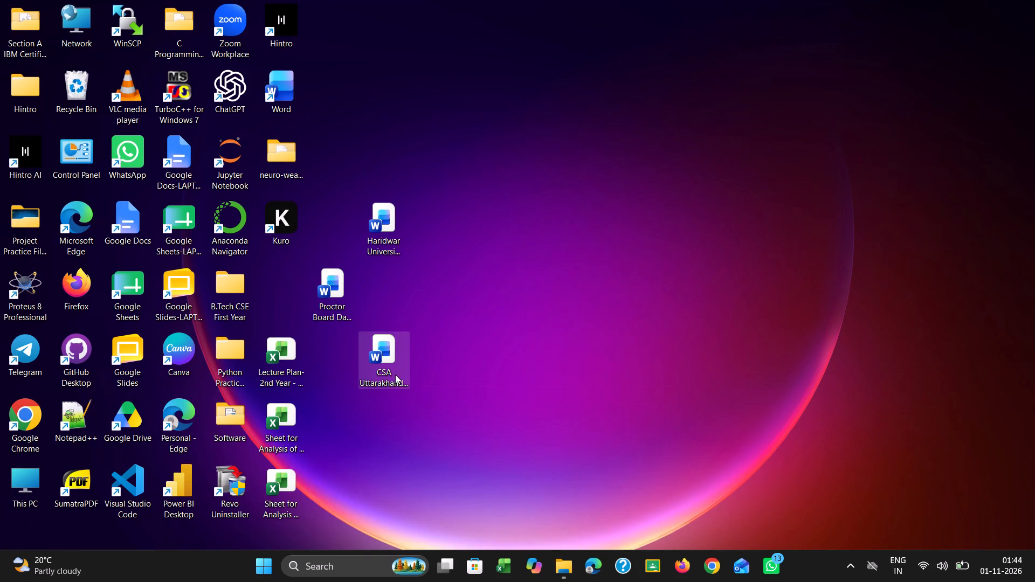
{"action": "left_click_drag", "start_coordinate": [386, 347], "coordinate": [317, 332]}
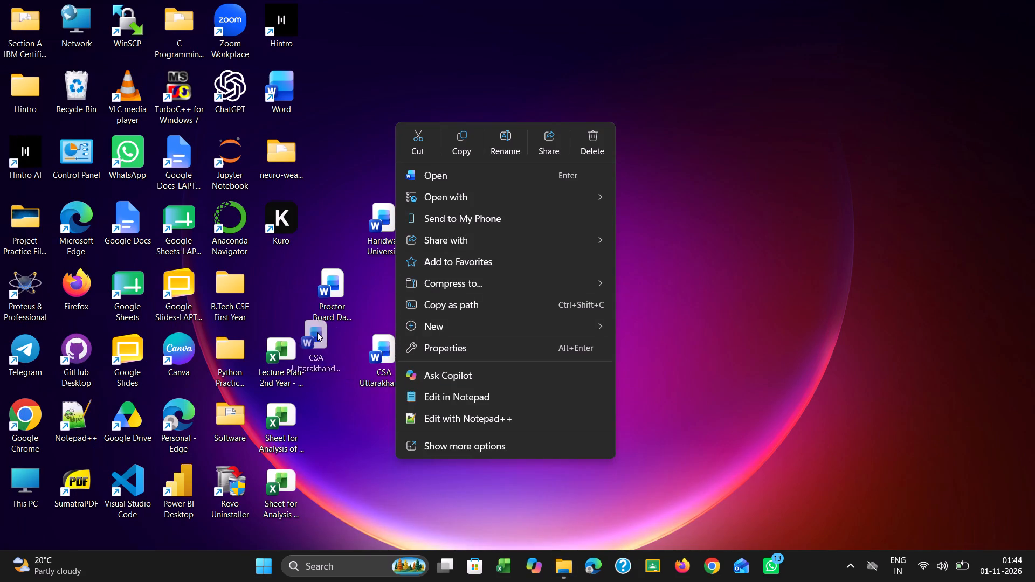
{"action": "left_click_drag", "start_coordinate": [317, 332], "coordinate": [313, 209]}
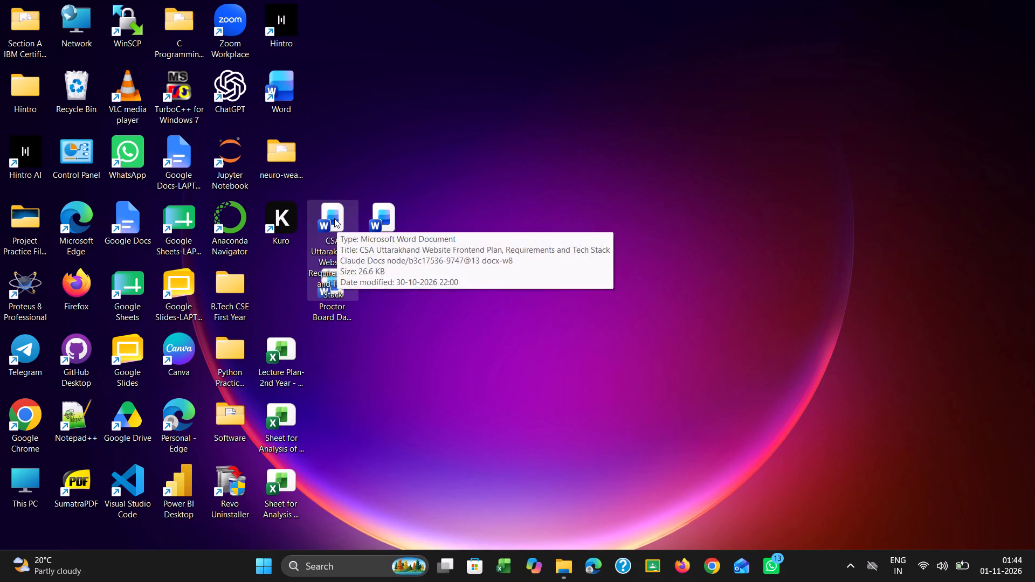
{"action": "left_click_drag", "start_coordinate": [334, 218], "coordinate": [329, 47]}
{"action": "left_click_drag", "start_coordinate": [372, 233], "coordinate": [361, 223]}
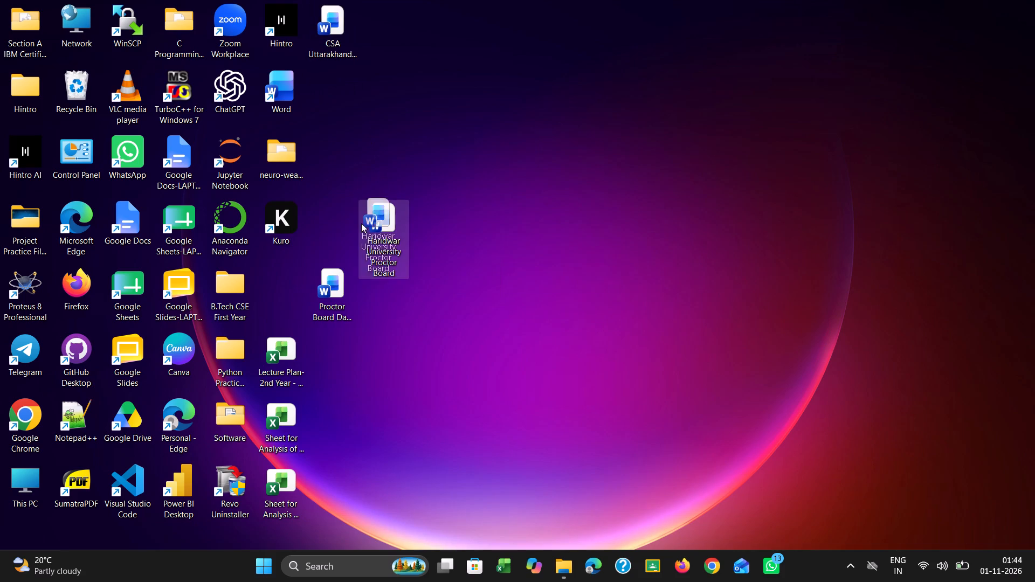
{"action": "left_click_drag", "start_coordinate": [361, 223], "coordinate": [325, 178]}
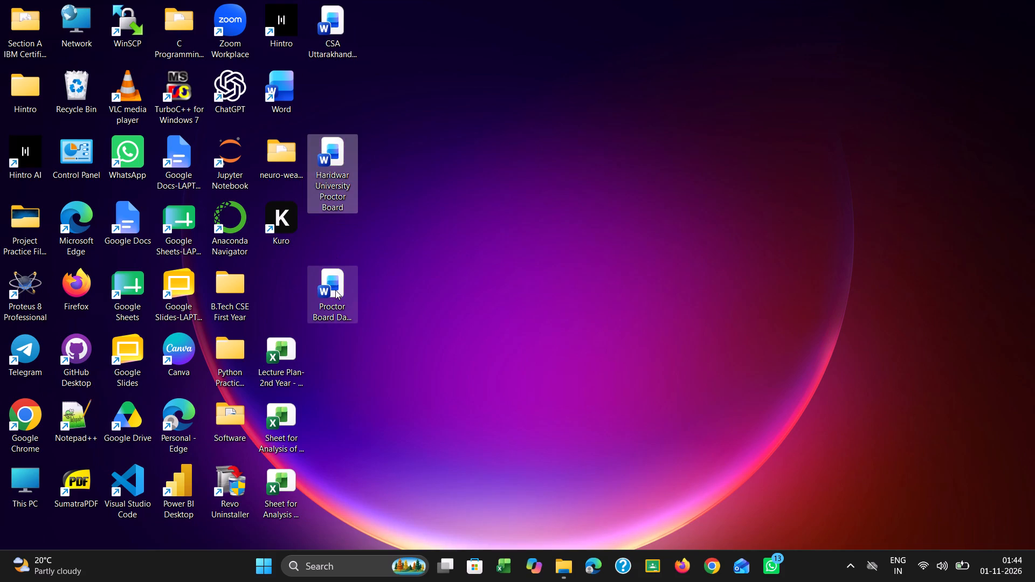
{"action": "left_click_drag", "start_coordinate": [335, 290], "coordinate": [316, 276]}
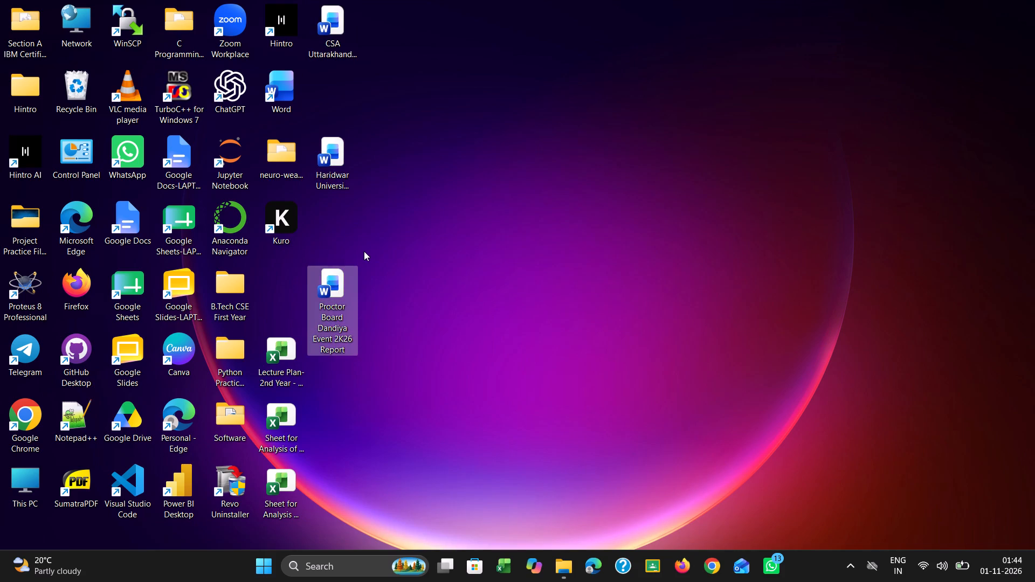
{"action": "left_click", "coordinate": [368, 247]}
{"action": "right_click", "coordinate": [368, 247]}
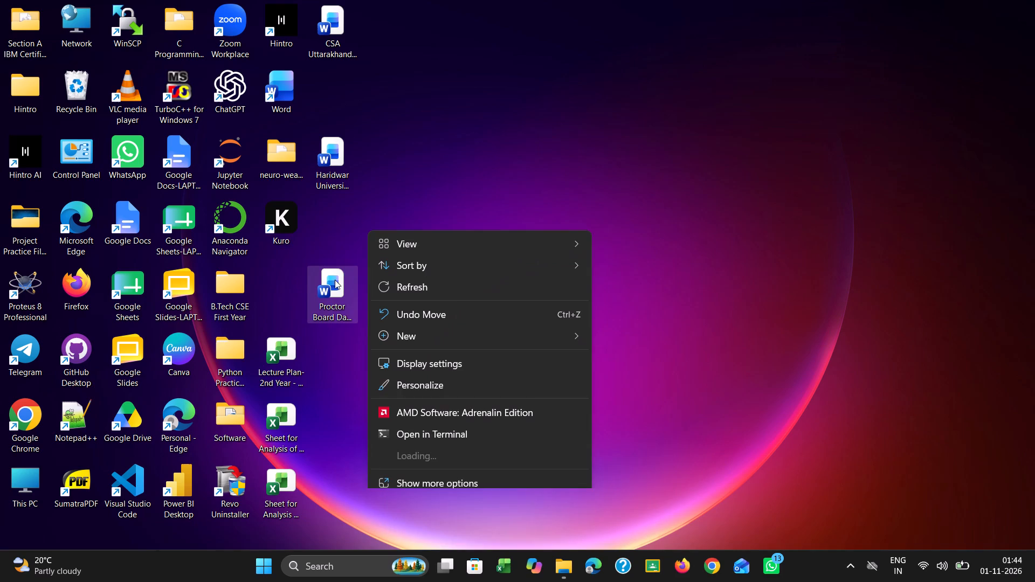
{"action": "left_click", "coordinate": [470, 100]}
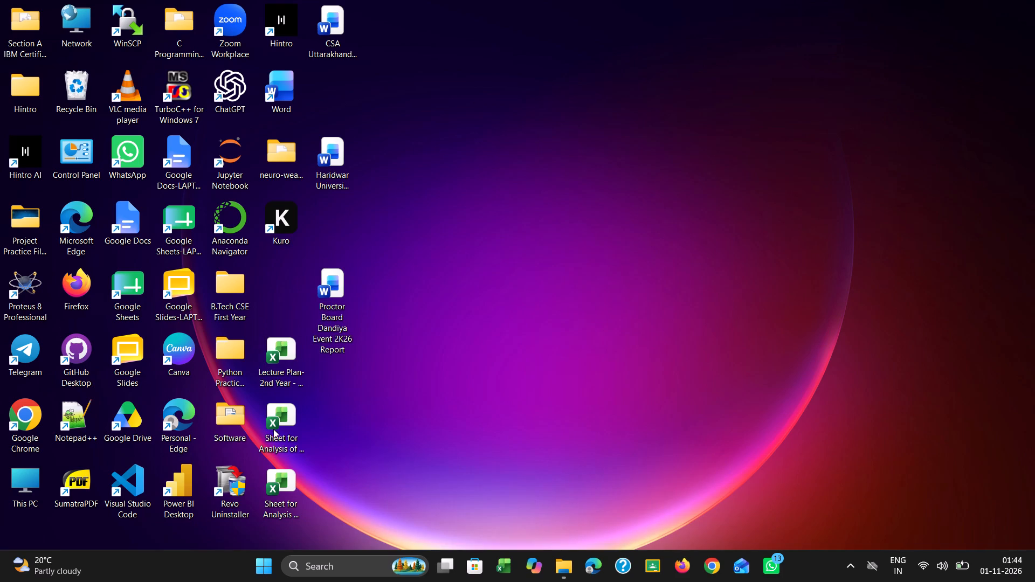
Open the "Sheet for Analysis of Students" workbook from the Desktop, check its contents, and close it.
{"action": "double_click", "coordinate": [278, 501]}
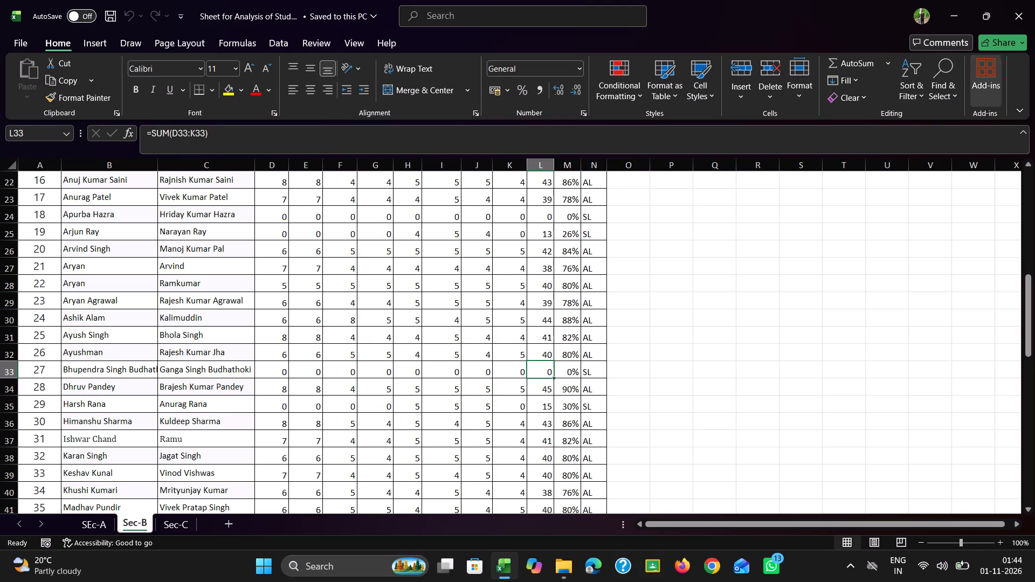
{"action": "left_click", "coordinate": [1034, 19]}
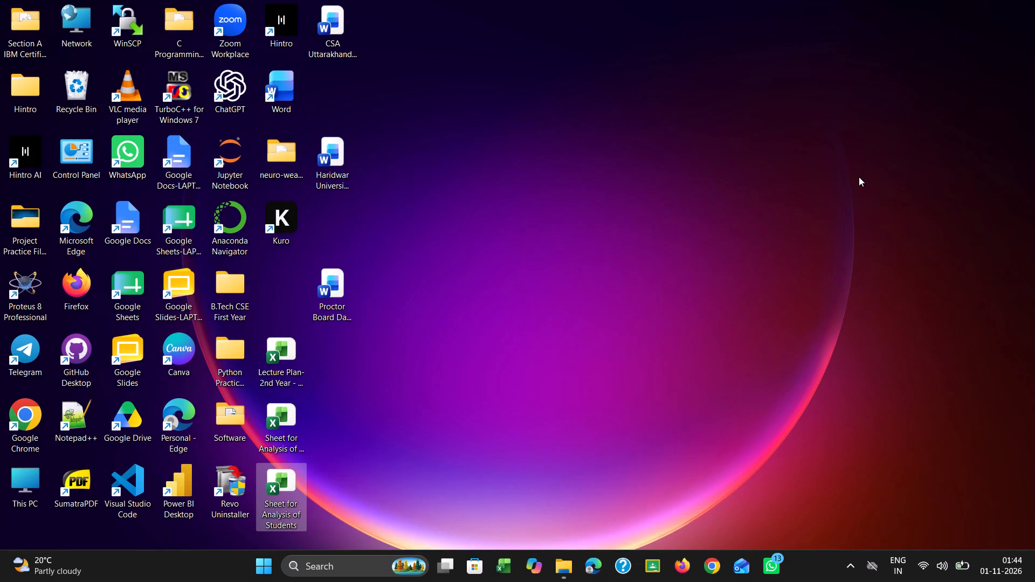